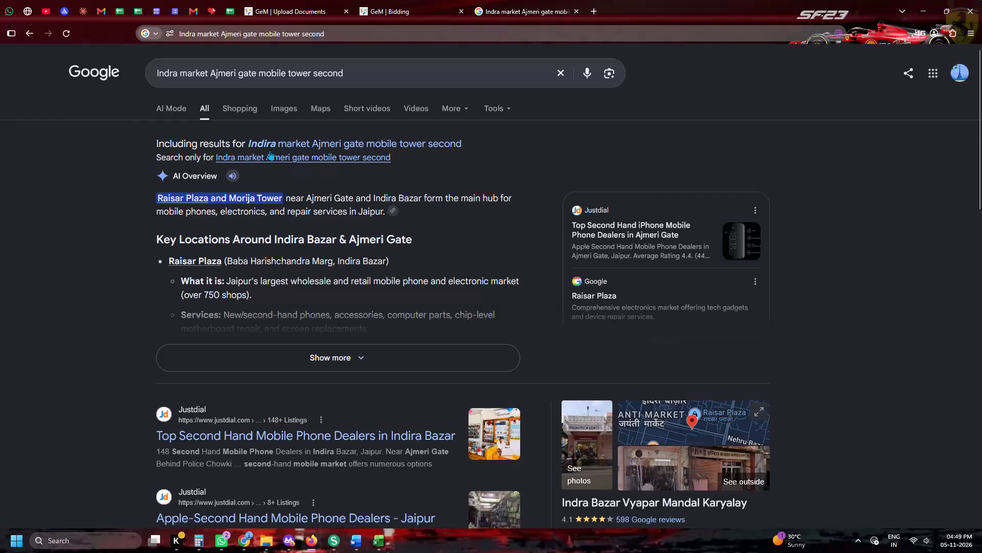
# Search for the corrected spelling "Indira market Ajmeri gate mobile tower second" and open the map of New Mobile Shop.
pyautogui.click(366, 143)
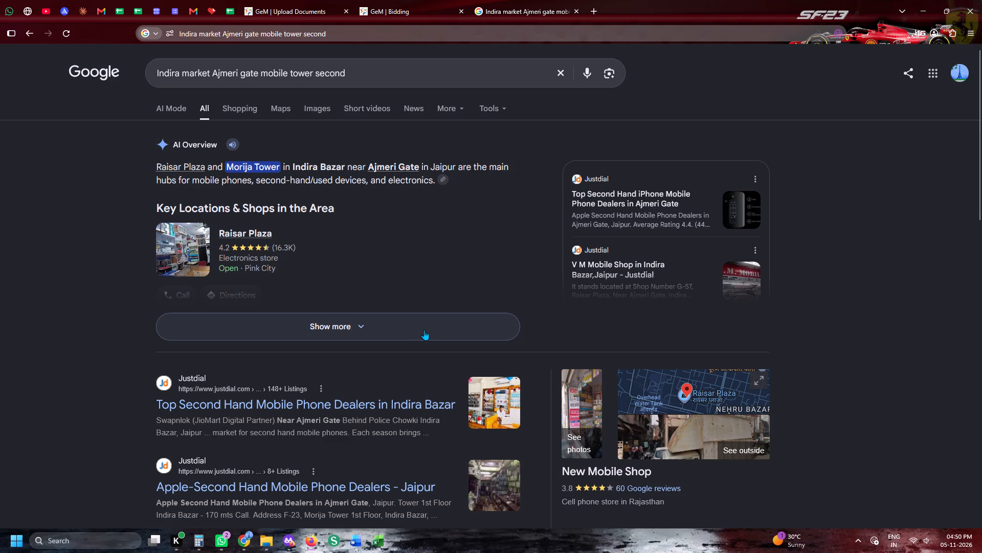
pyautogui.scroll(-2, 424, 330)
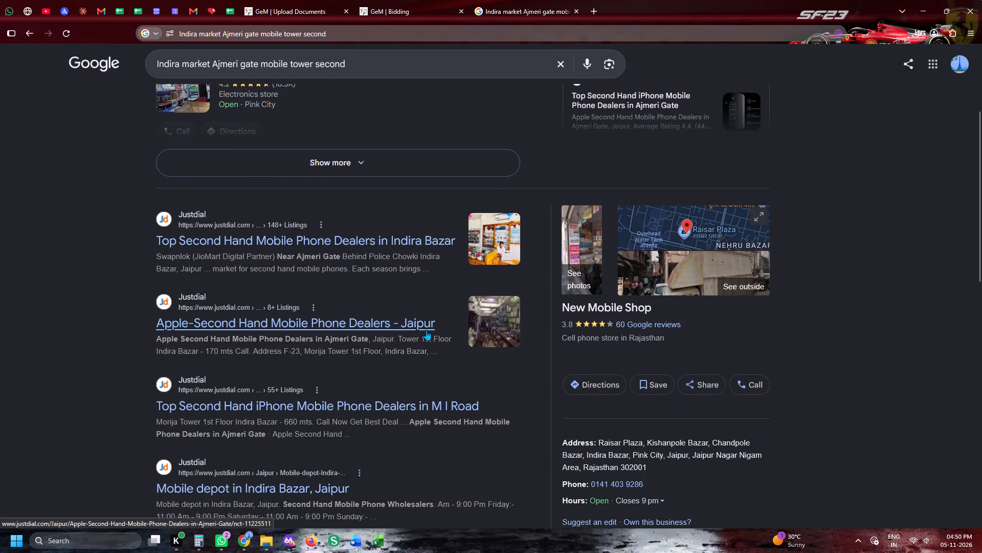
pyautogui.scroll(2, 800, 212)
pyautogui.click(669, 400)
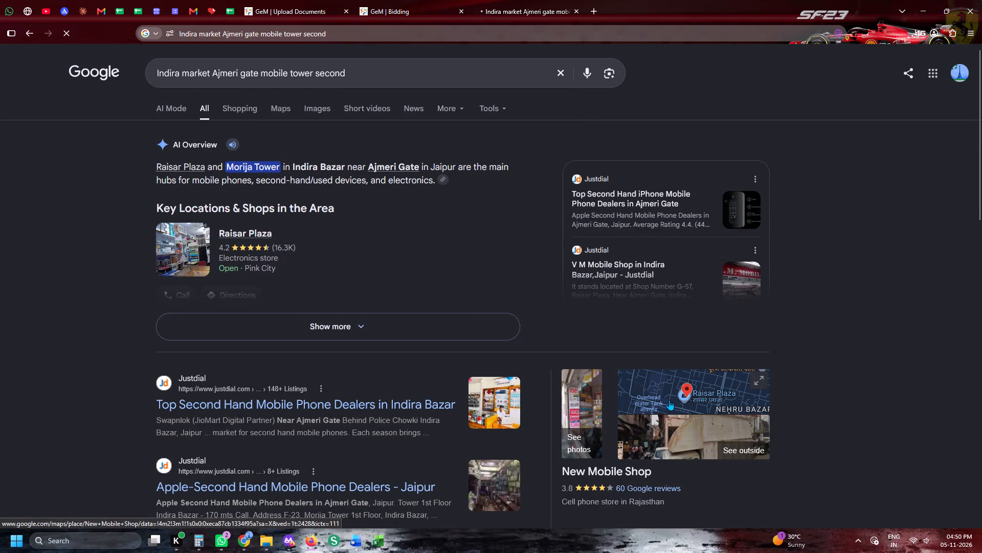
# In the GeM bid with the catalogue offering list, open the catalogue selection for row 3, Semi-skilled; High School; Healthcare.
pyautogui.click(425, 0)
pyautogui.click(800, 331)
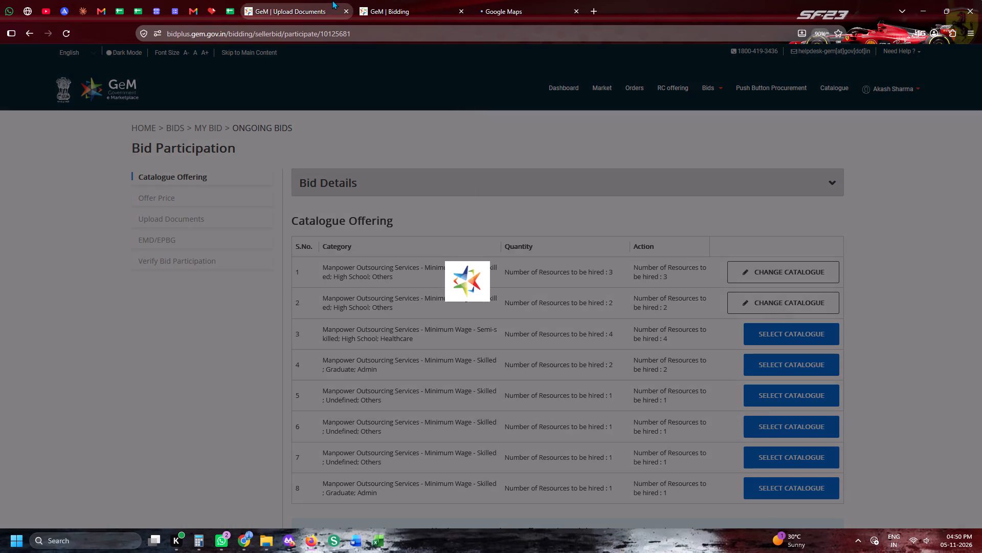
# Switch to the other GeM bid, which is at Upload Documents, and save its uploaded documents.
pyautogui.click(332, 0)
pyautogui.scroll(-9, 622, 339)
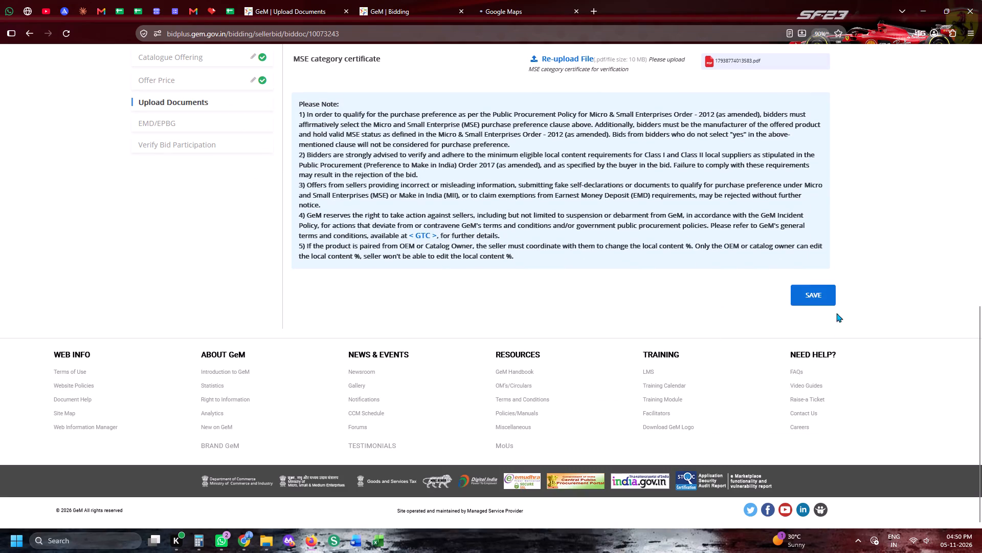
pyautogui.click(835, 303)
# Back in the catalogue offering bid, set row 3's offered Skill Category to Semi-skilled and Type of Function to Healthcare.
pyautogui.click(426, 0)
pyautogui.scroll(-4, 778, 407)
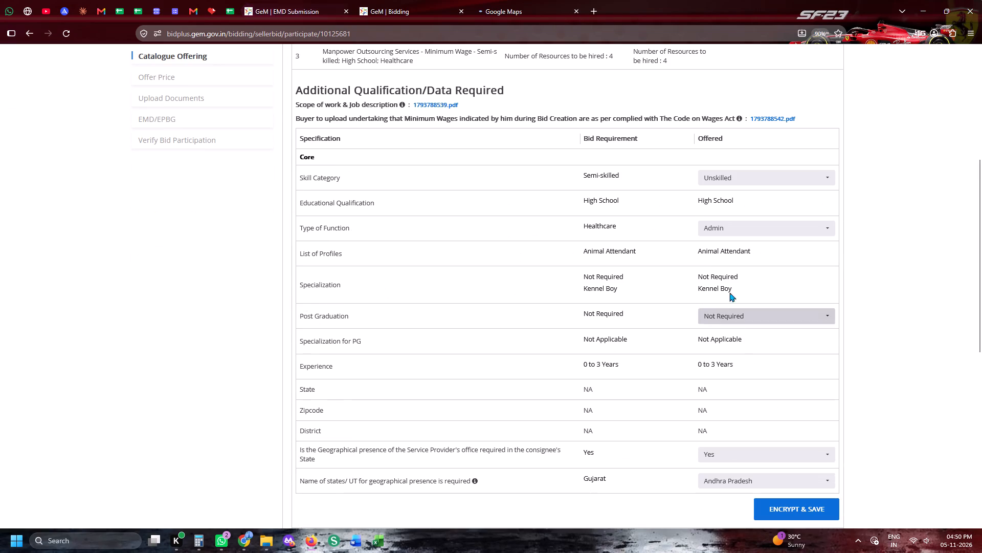
pyautogui.click(710, 182)
pyautogui.click(722, 210)
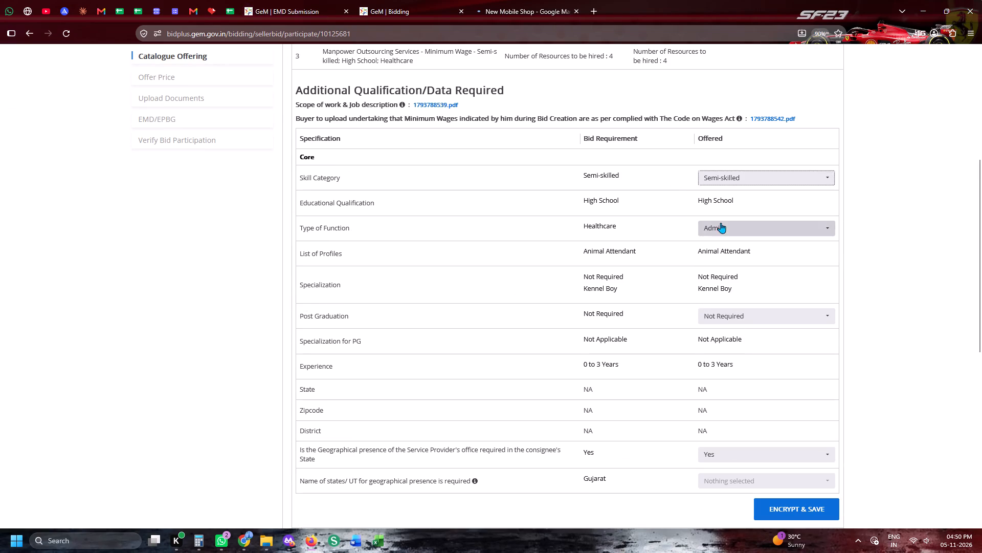
pyautogui.click(721, 223)
pyautogui.press('h')
pyautogui.press('h')
pyautogui.click(713, 268)
pyautogui.click(616, 265)
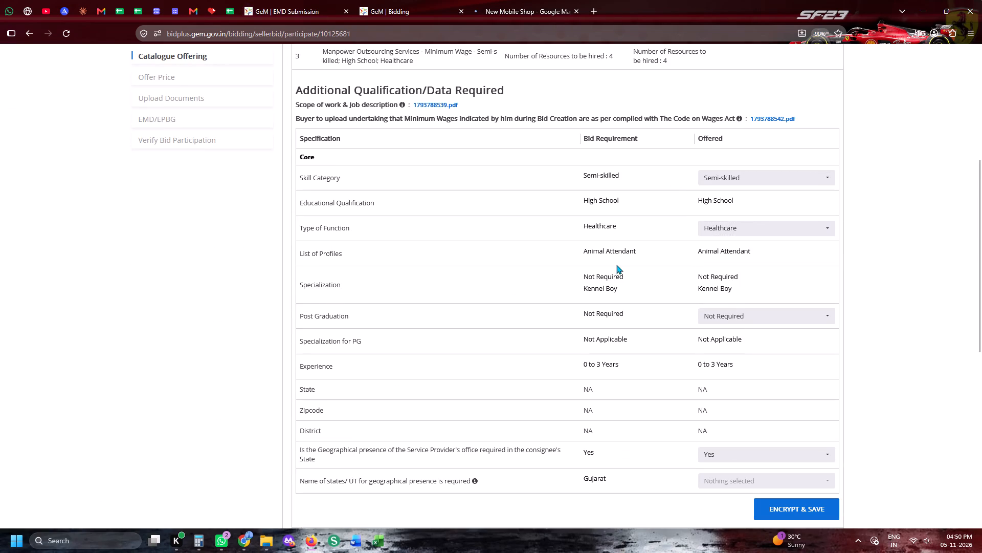
# Set row 3's state for geographical presence to Gujarat, and encrypt and save the offering.
pyautogui.scroll(-3, 734, 299)
pyautogui.click(726, 281)
pyautogui.press('g')
pyautogui.press('g')
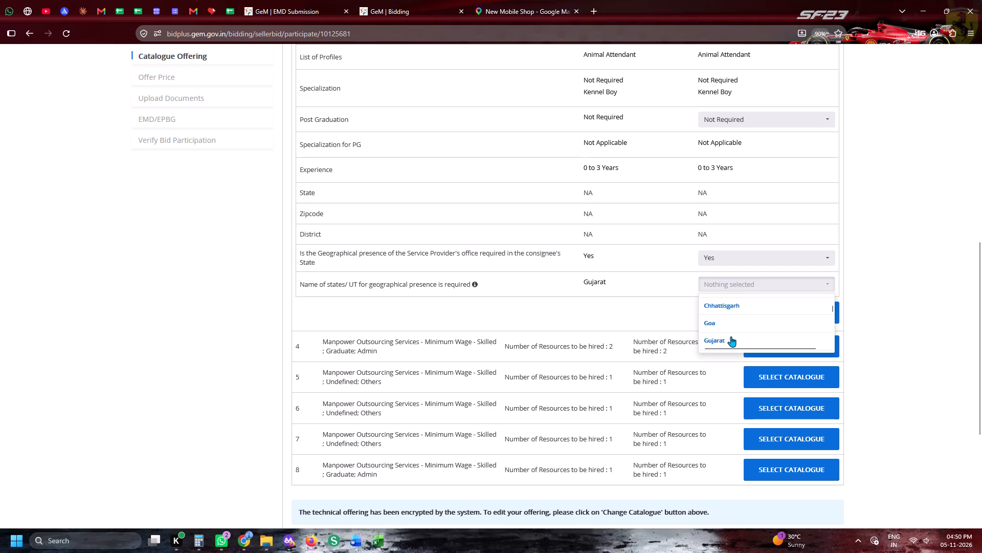
pyautogui.click(731, 336)
pyautogui.click(638, 317)
pyautogui.click(790, 312)
pyautogui.click(385, 0)
# Switch to the bid at the EMD/EPBG stage and save that stage.
pyautogui.click(294, 0)
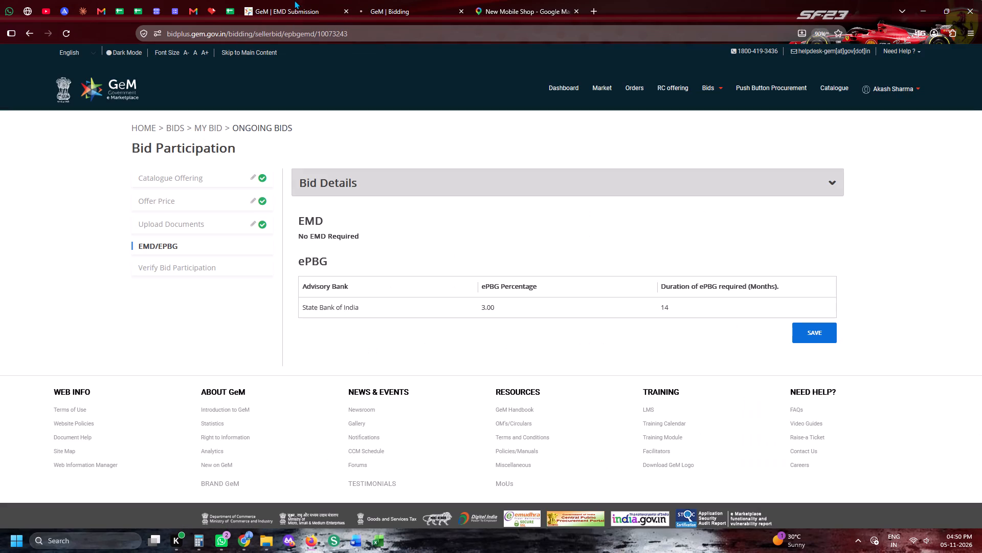
pyautogui.click(796, 333)
# Return to the catalogue offering bid and open the catalogue selection for row 4, Skilled; Graduate; Admin.
pyautogui.click(439, 0)
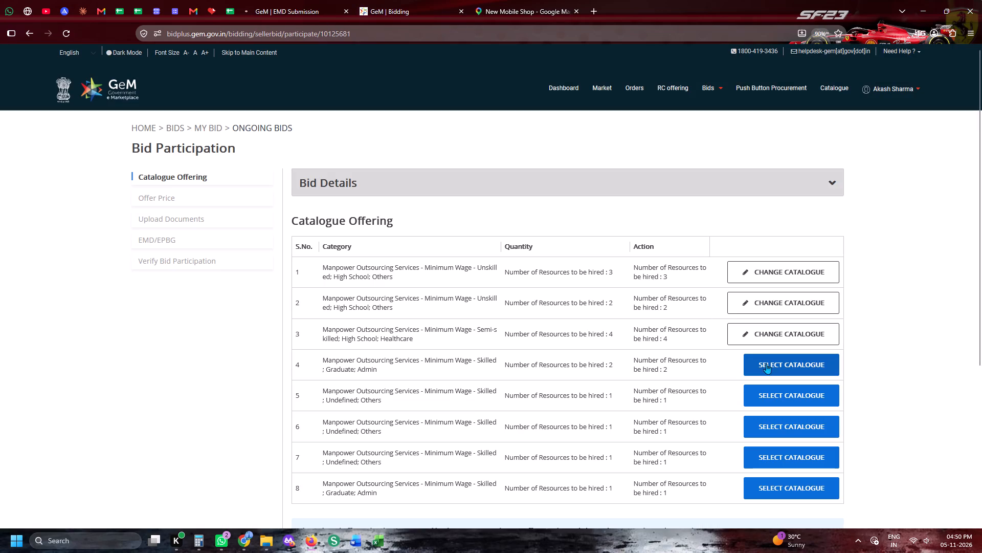
pyautogui.click(766, 364)
# In the bid at Verify Bid Participation, agree to the Terms & Conditions and start verification with OTP.
pyautogui.click(302, 0)
pyautogui.scroll(-6, 277, 123)
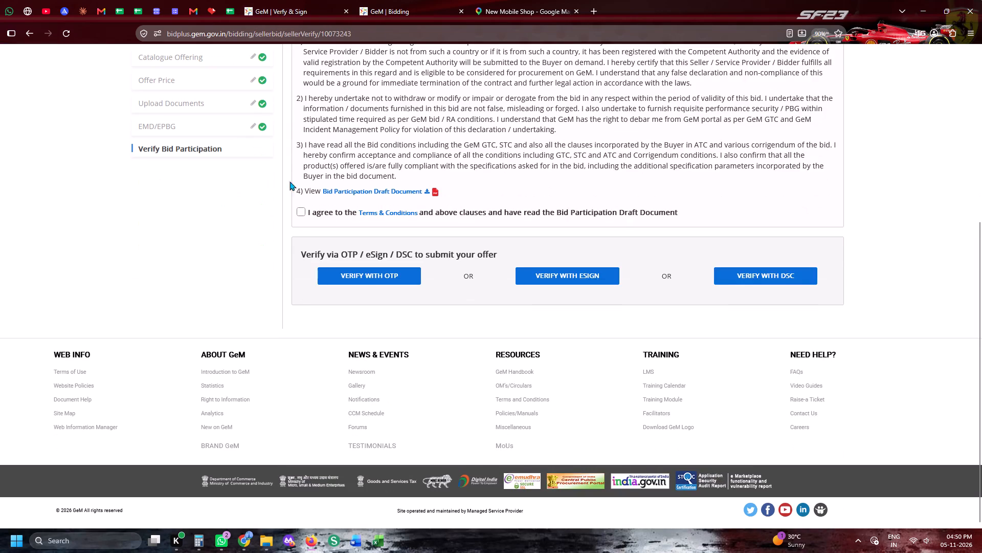
pyautogui.click(303, 215)
pyautogui.click(369, 276)
# Back in the catalogue offering bid, set row 4's offered Skill Category to Skilled and Type of Function to Admin.
pyautogui.click(428, 0)
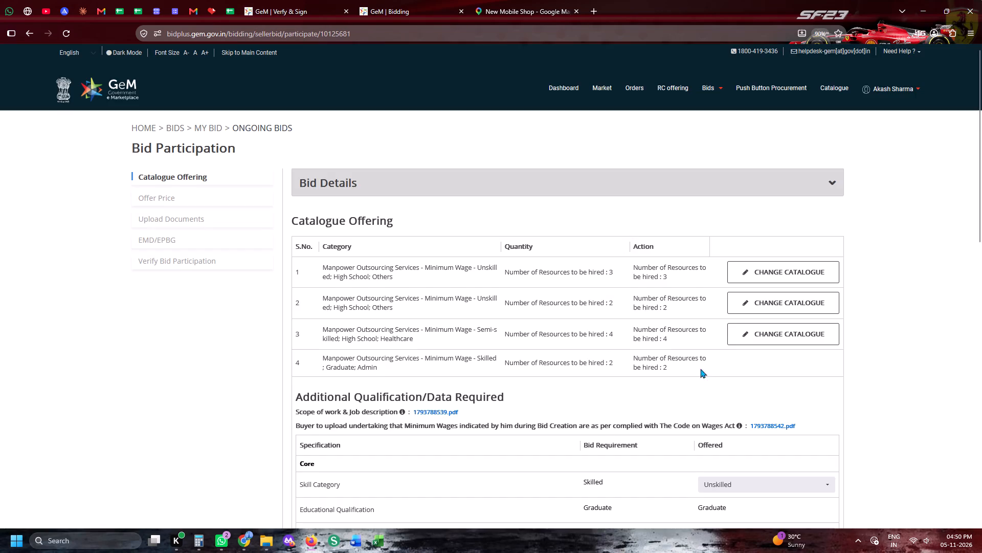
pyautogui.scroll(-3, 726, 339)
pyautogui.click(729, 275)
pyautogui.click(725, 322)
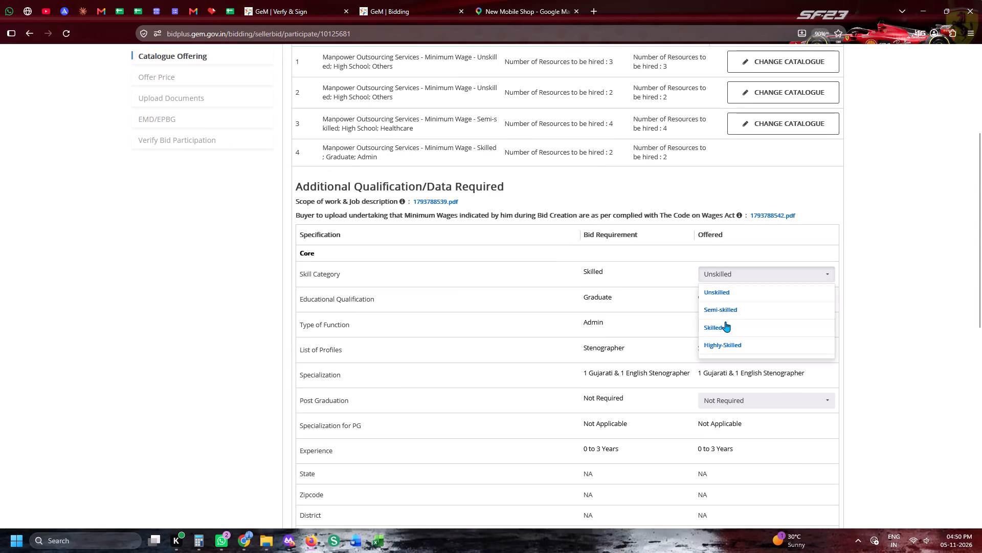
pyautogui.click(723, 318)
pyautogui.scroll(-5, 708, 297)
pyautogui.scroll(6, 708, 302)
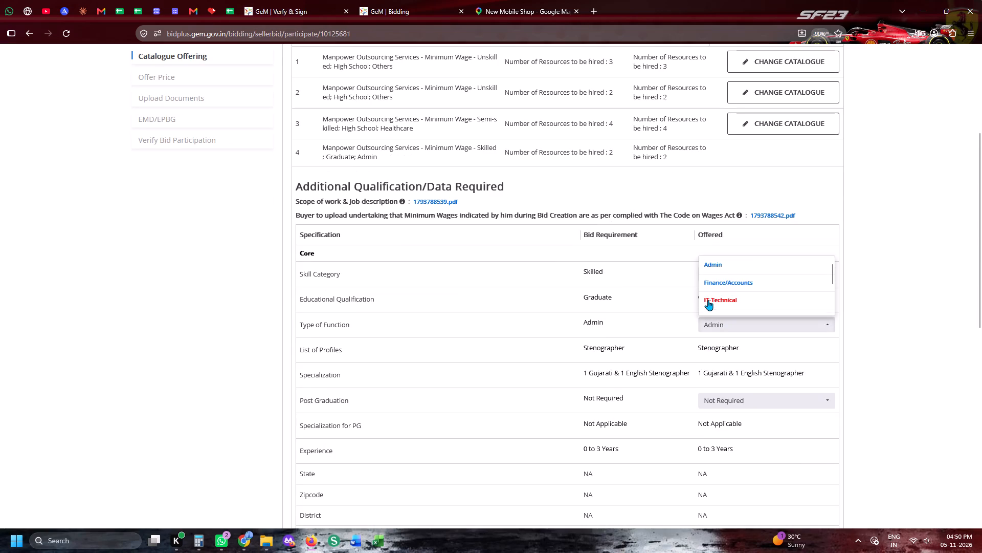
pyautogui.click(721, 266)
pyautogui.click(652, 271)
# Set row 4's state for geographical presence to Gujarat, and encrypt and save the offering.
pyautogui.scroll(-5, 681, 262)
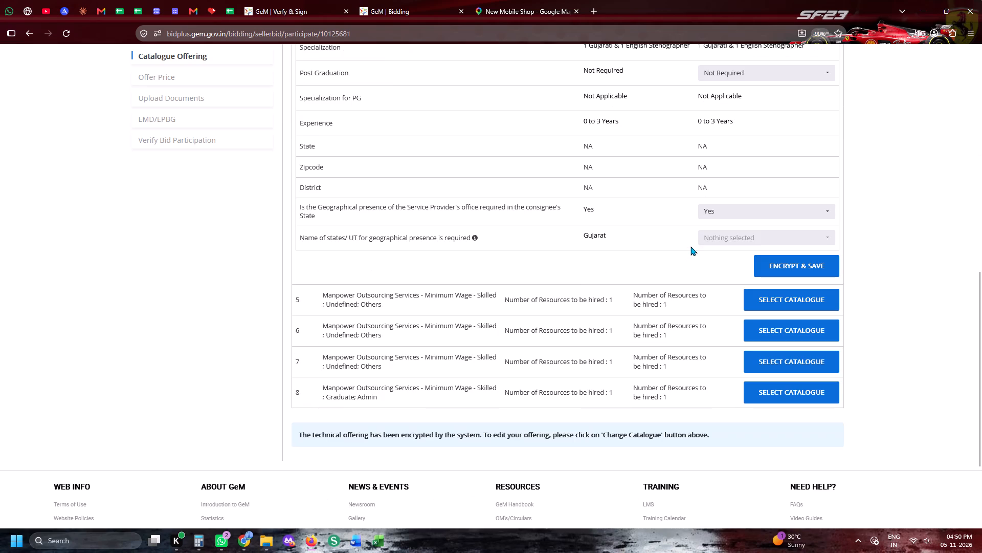
pyautogui.click(742, 244)
pyautogui.press('g')
pyautogui.press('g')
pyautogui.click(726, 293)
pyautogui.click(621, 271)
pyautogui.click(763, 270)
pyautogui.click(419, 0)
pyautogui.click(498, 0)
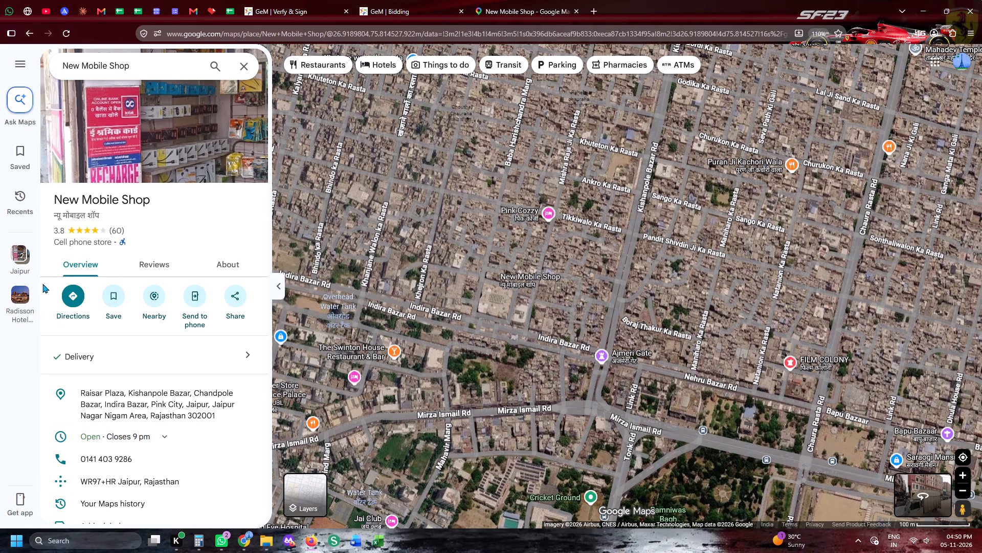
pyautogui.click(66, 296)
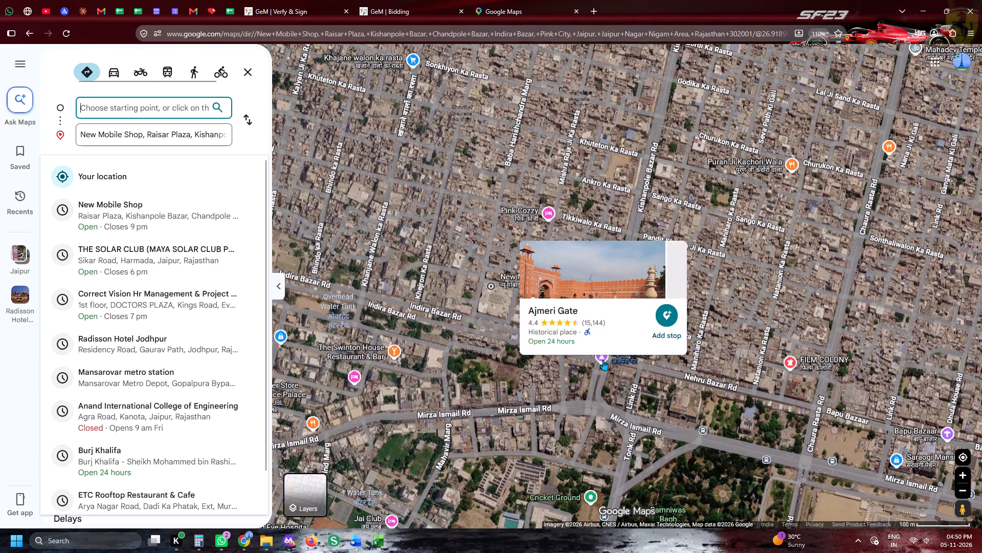
pyautogui.click(603, 360)
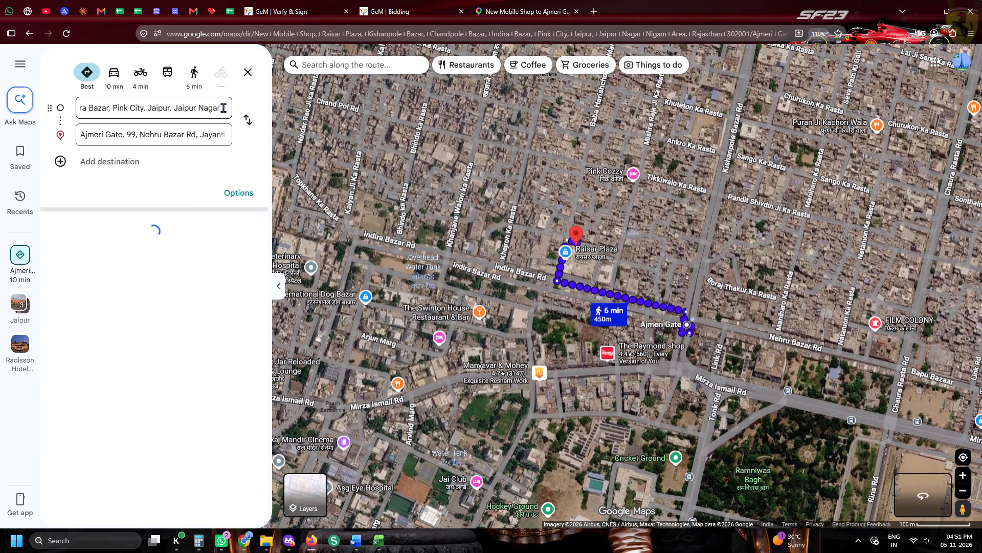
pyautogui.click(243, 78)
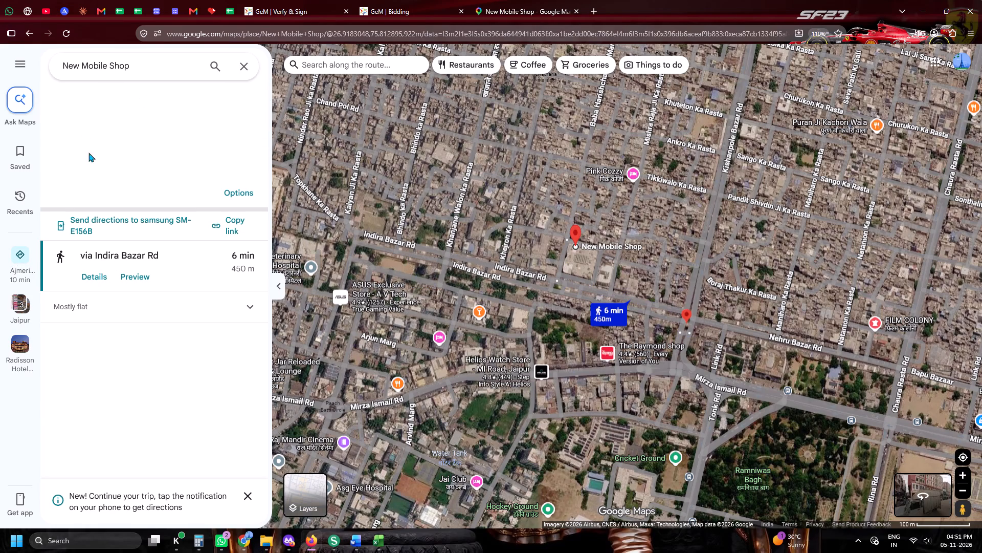
# Get directions from Chomu Pulia Circle to Ajmeri Gate on Nehru Bazar Road.
pyautogui.click(80, 295)
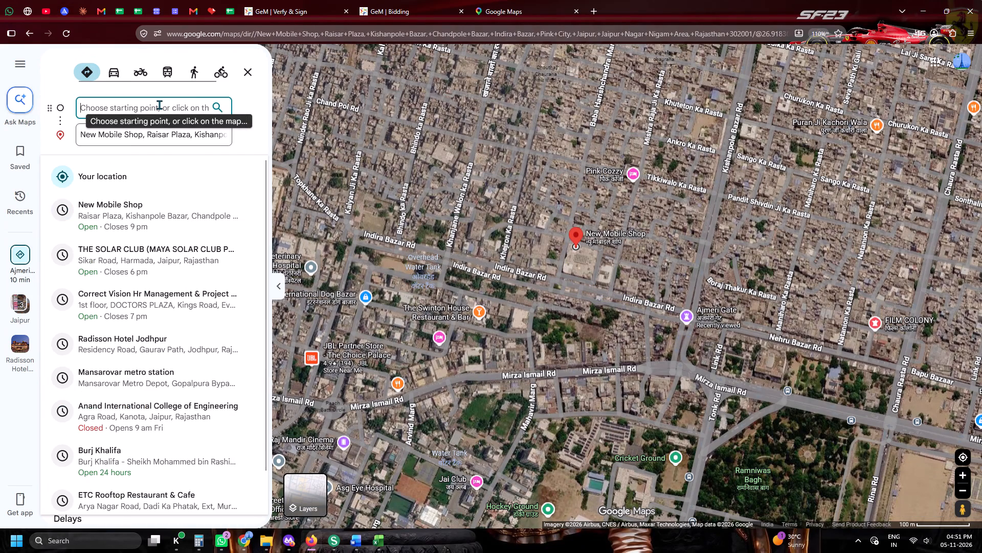
pyautogui.write('ch')
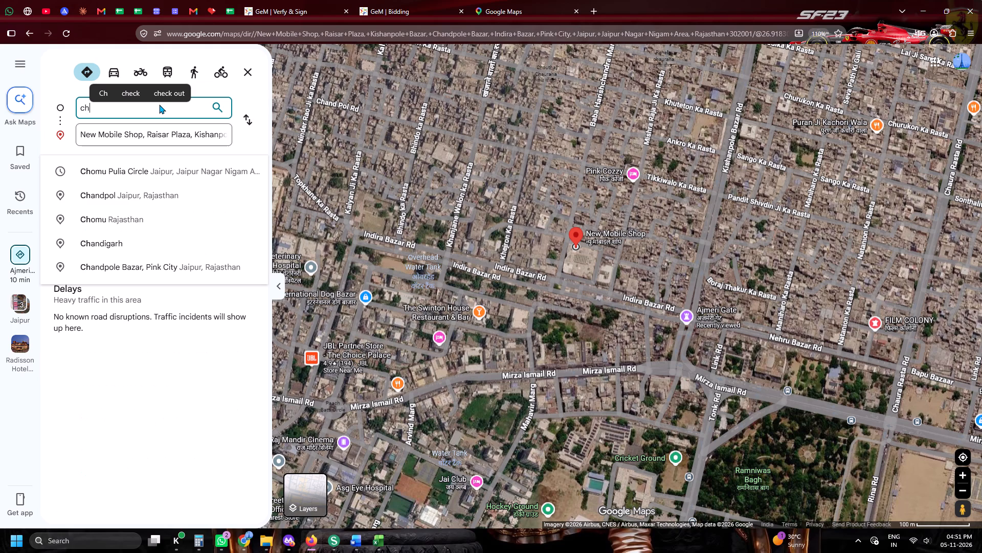
pyautogui.click(163, 174)
pyautogui.click(196, 138)
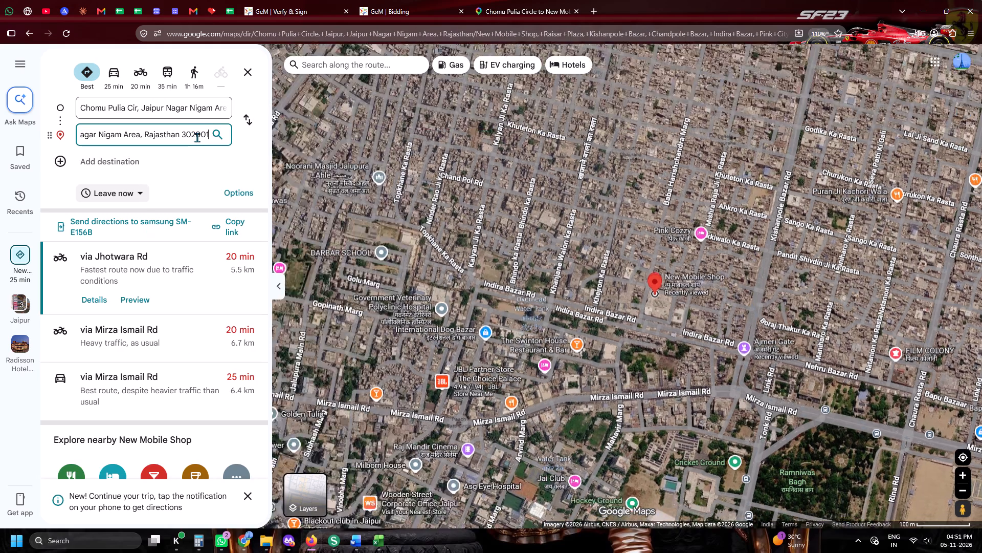
pyautogui.write('aj')
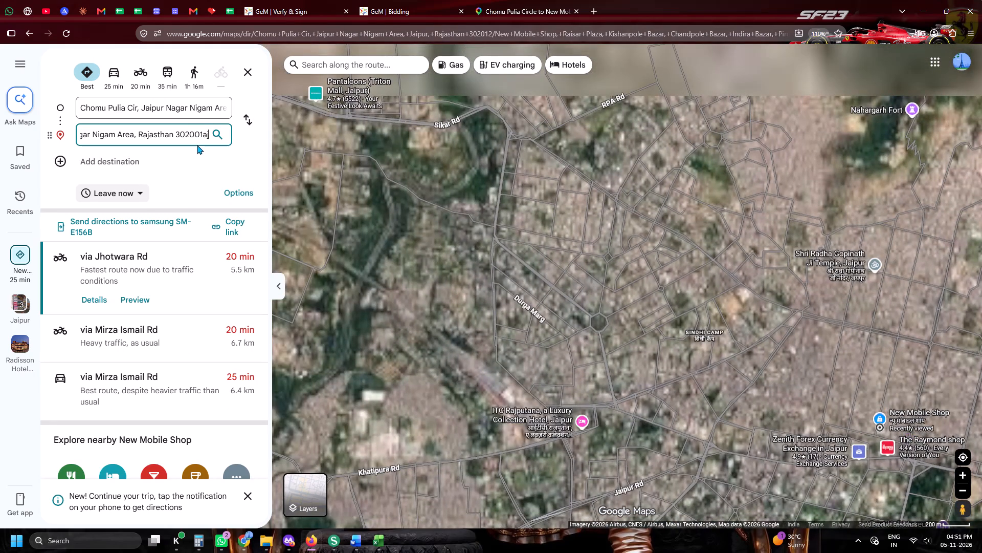
pyautogui.hotkey('ctrl', 'a')
pyautogui.press('Delete')
pyautogui.write('aj')
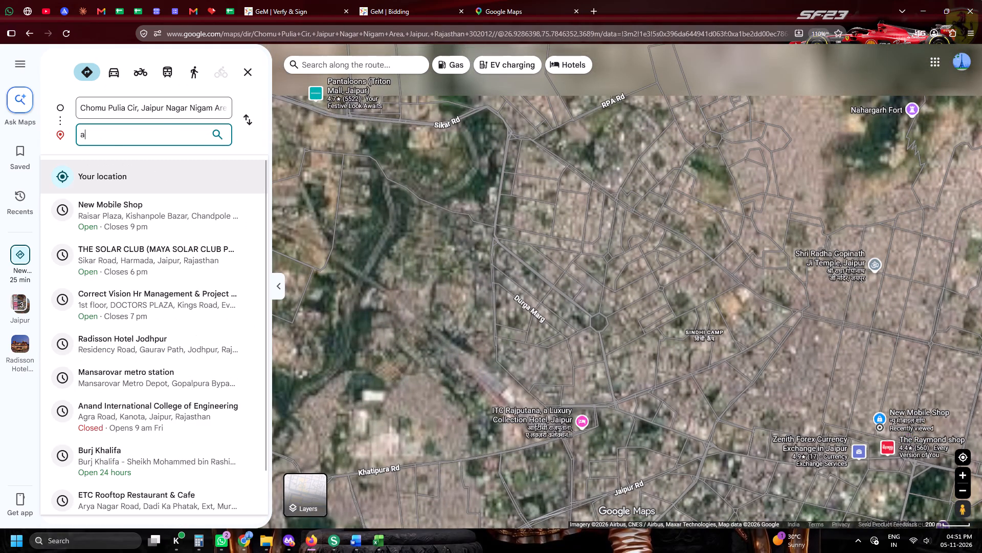
pyautogui.press('m')
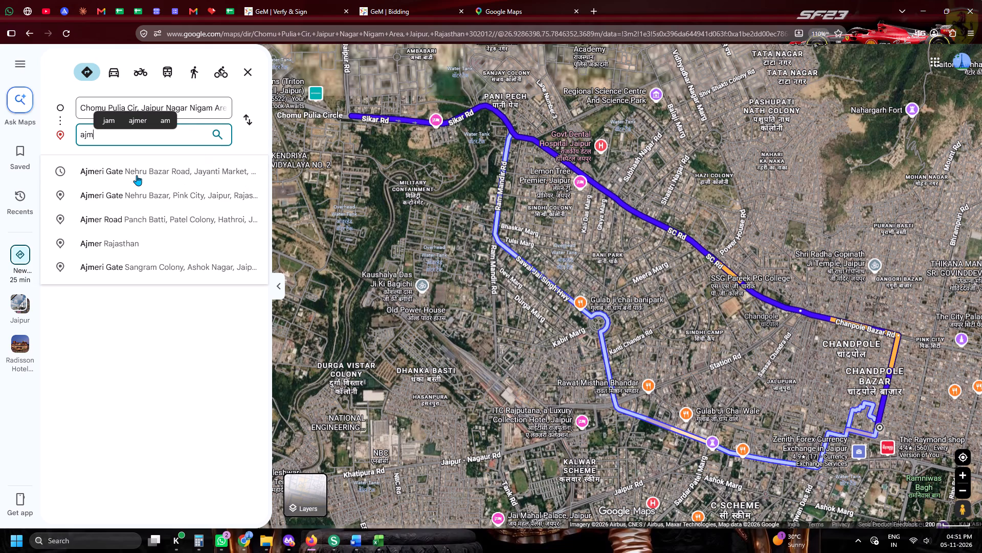
pyautogui.click(131, 178)
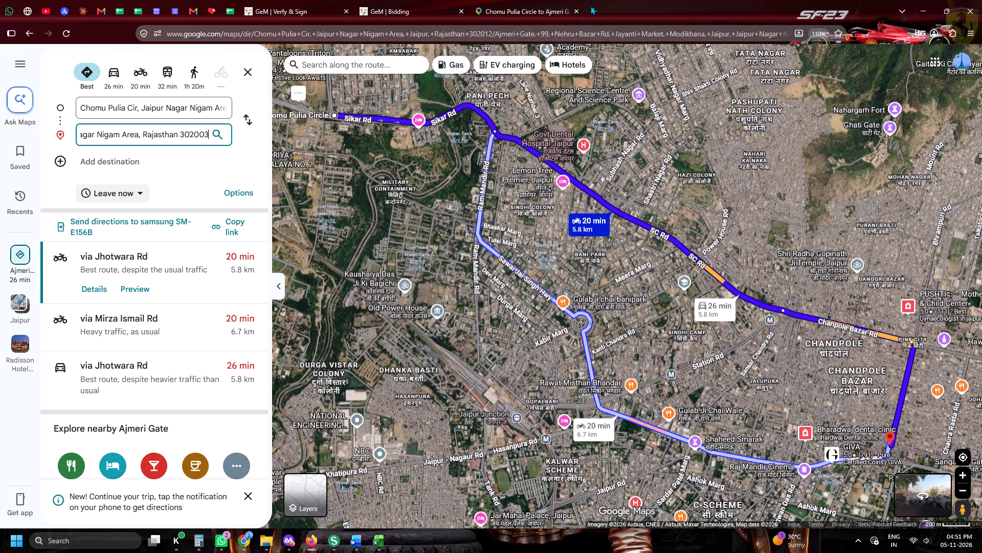
# Return to the GeM bid, select row 5's catalogue, and set its skill category to Skilled and type of function to Others.
pyautogui.click(430, 0)
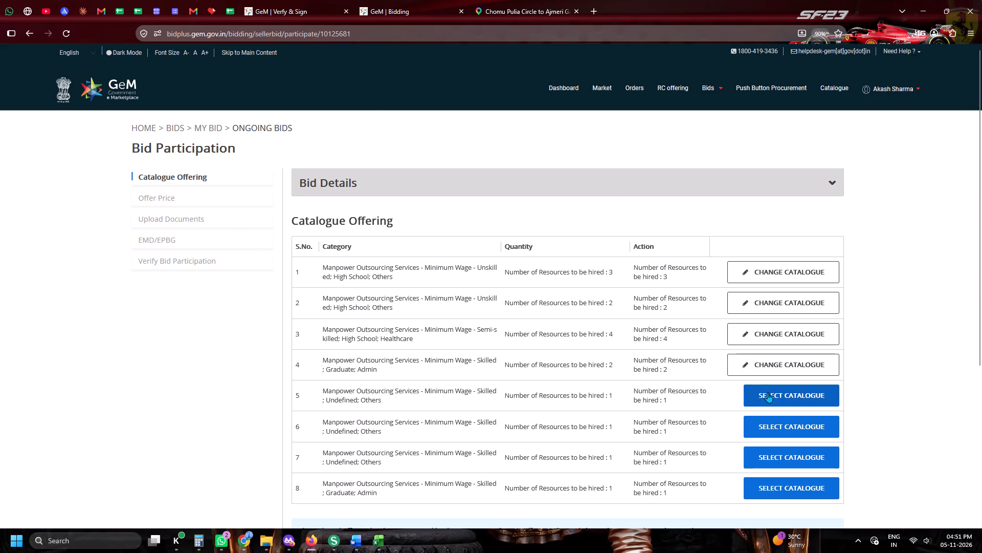
pyautogui.click(768, 392)
pyautogui.scroll(-3, 718, 215)
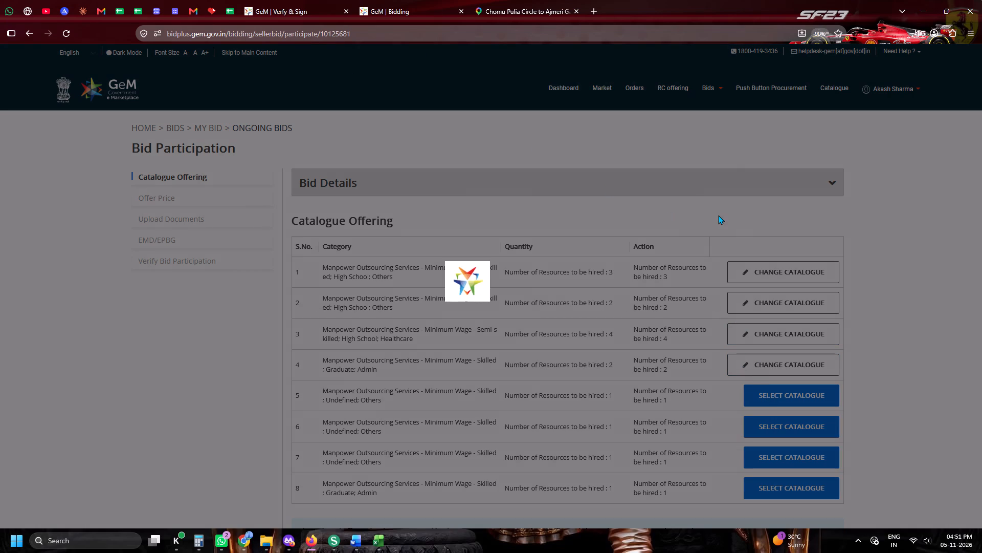
pyautogui.scroll(-9, 738, 174)
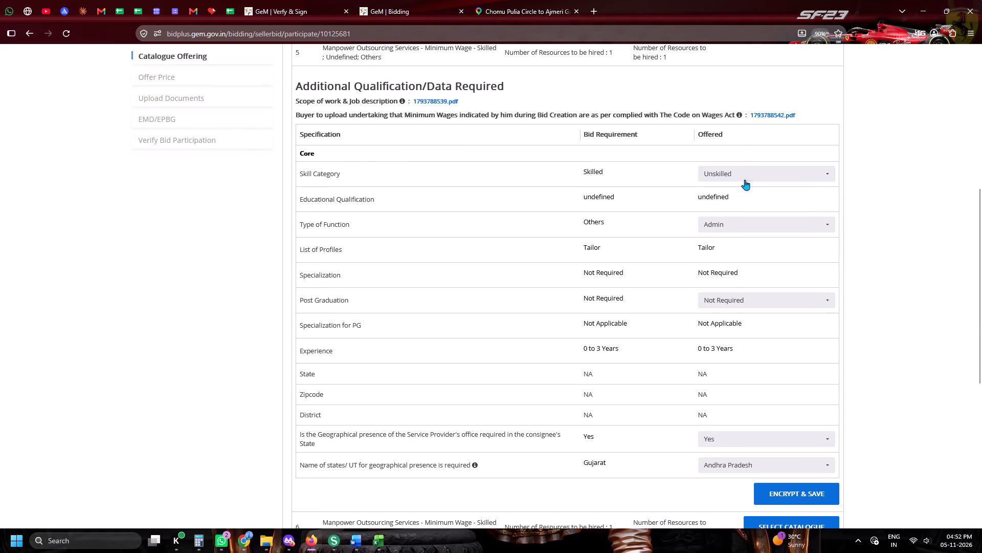
pyautogui.click(725, 175)
pyautogui.doubleClick(725, 225)
pyautogui.scroll(-6, 721, 276)
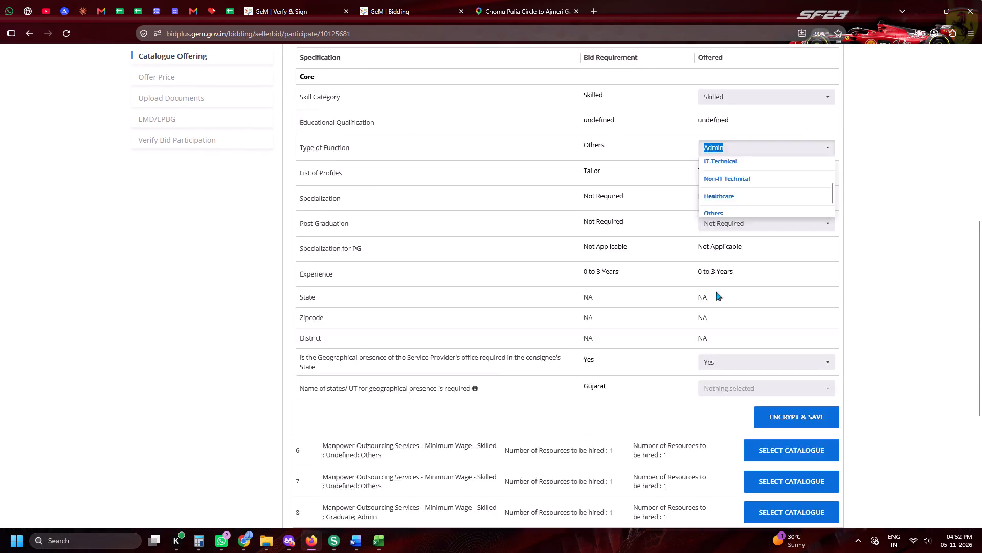
pyautogui.scroll(3, 711, 224)
pyautogui.click(711, 212)
# Set row 5's state for geographical presence to Gujarat, and encrypt and save the offering.
pyautogui.scroll(-2, 728, 246)
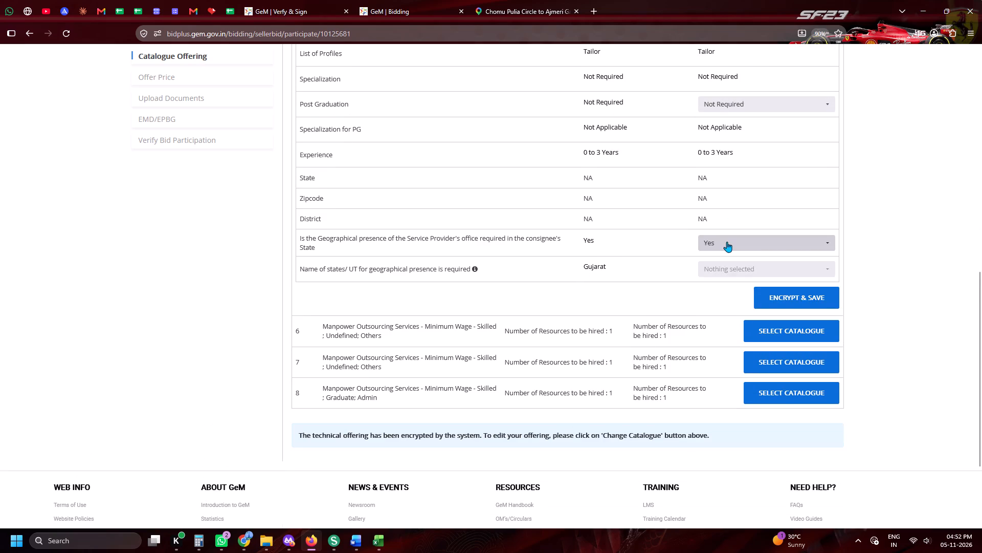
pyautogui.click(721, 268)
pyautogui.press('g')
pyautogui.press('g')
pyautogui.click(703, 325)
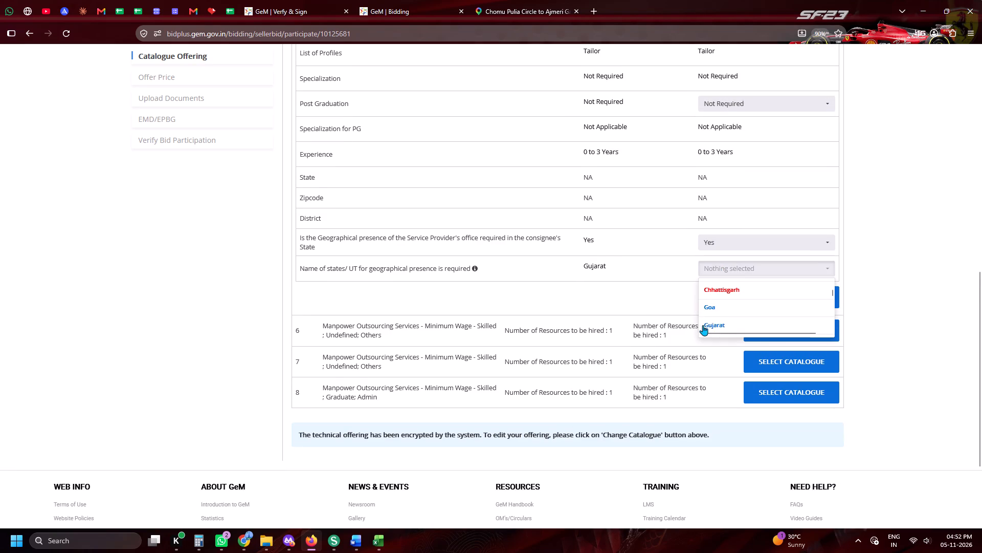
pyautogui.click(549, 292)
pyautogui.click(755, 294)
# Switch to YouTube and briefly play the Dracula (JENNIE Remix) lyrics video, pausing it again.
pyautogui.click(51, 8)
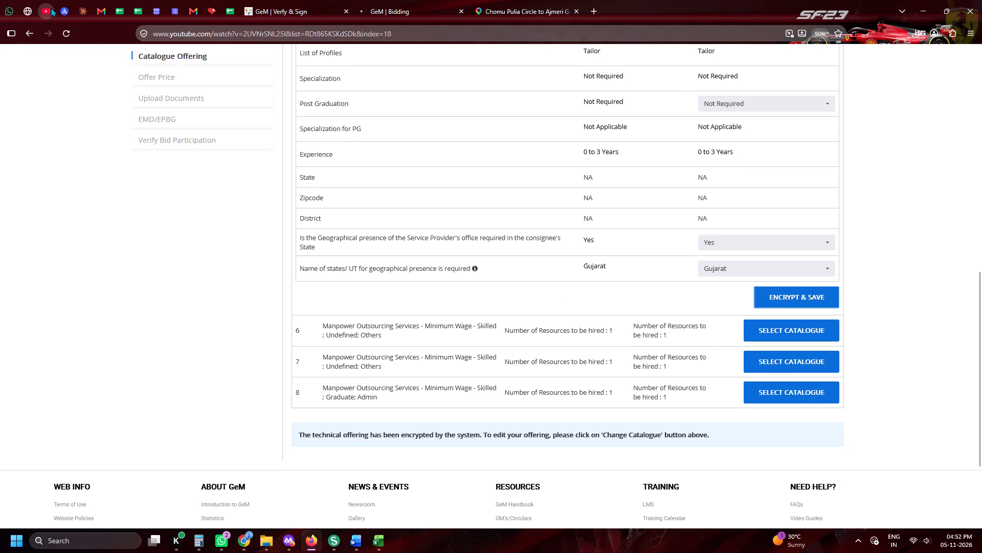
pyautogui.click(507, 305)
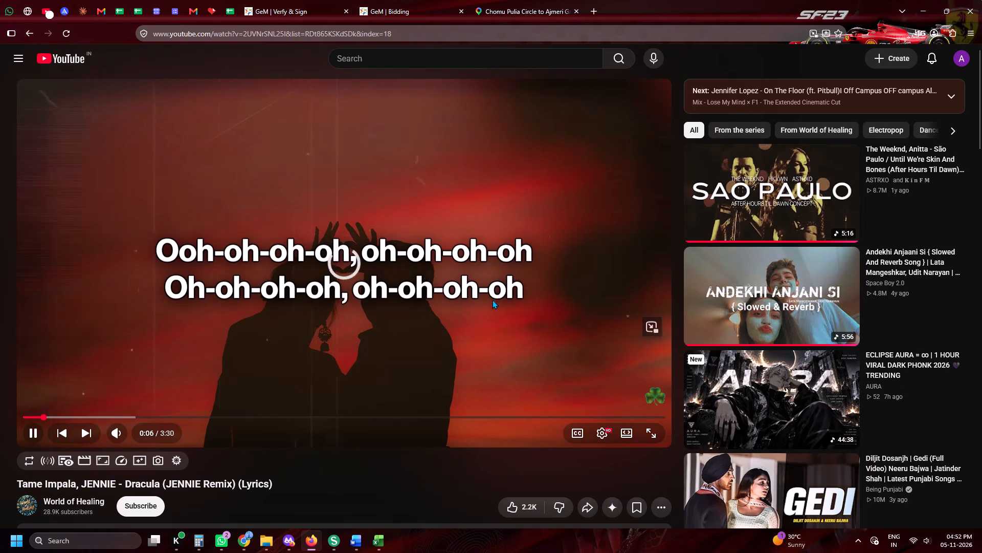
pyautogui.click(419, 271)
# Select row 6's catalogue in the GeM bid, close Google Maps, and set the skill category to Skilled and type of function to Others.
pyautogui.click(473, 0)
pyautogui.click(392, 0)
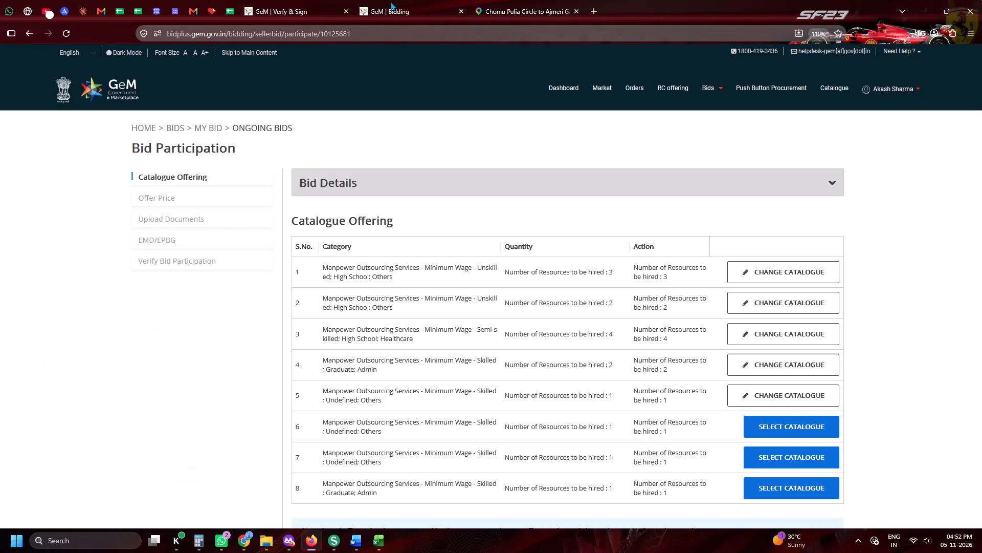
pyautogui.click(768, 425)
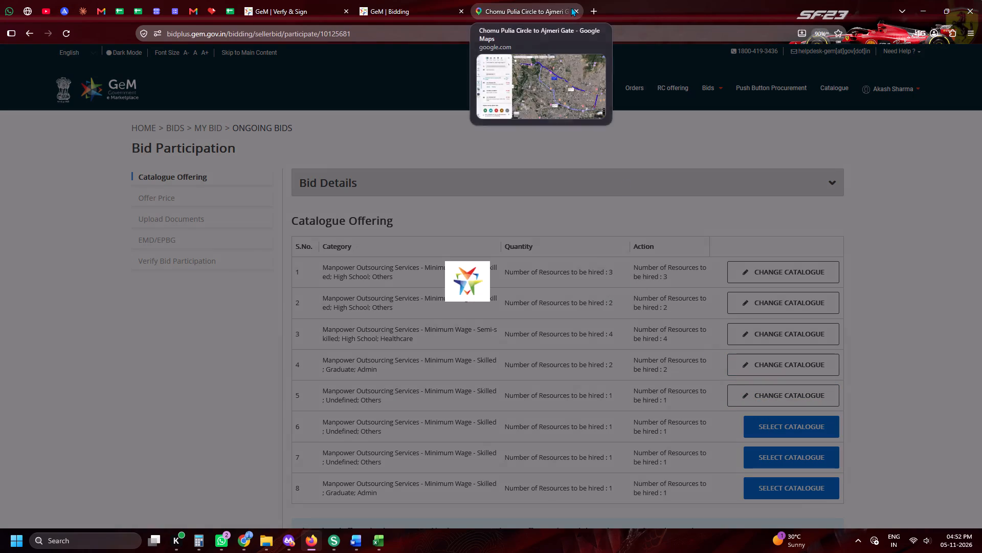
pyautogui.click(576, 9)
pyautogui.scroll(-5, 806, 262)
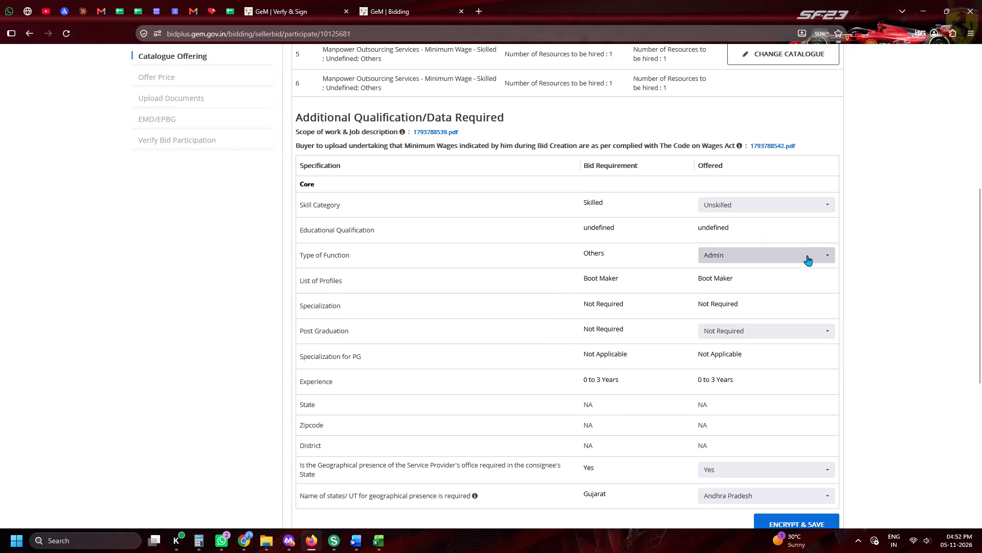
pyautogui.click(760, 212)
pyautogui.doubleClick(713, 258)
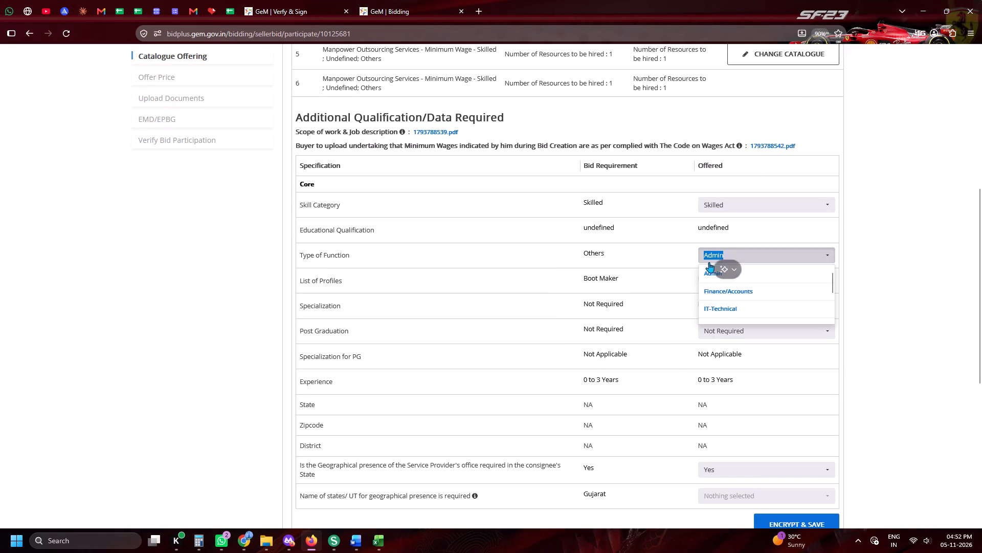
pyautogui.scroll(-5, 722, 296)
pyautogui.click(715, 308)
# Set row 6's state for geographical presence to Gujarat, and encrypt and save the offering.
pyautogui.scroll(-4, 729, 292)
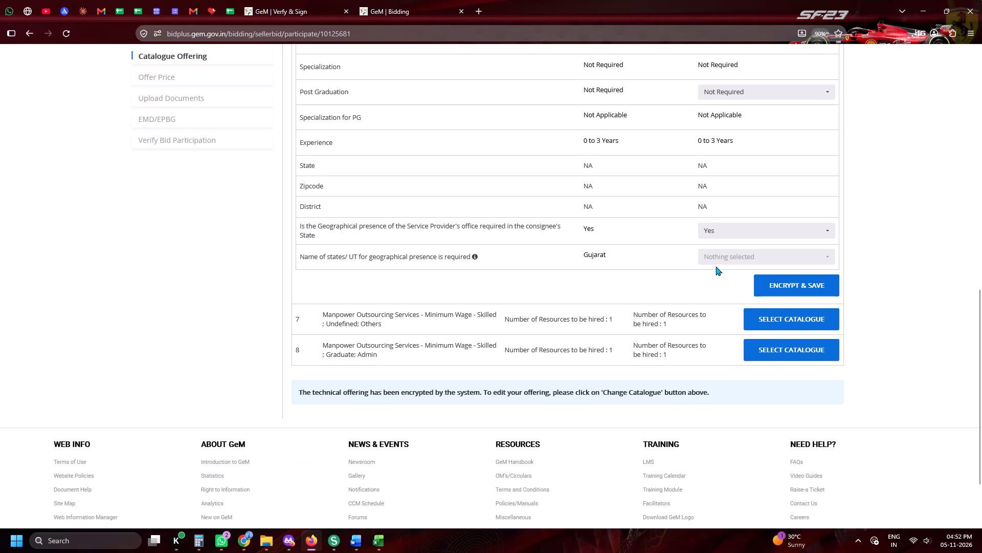
pyautogui.click(715, 238)
pyautogui.press('g')
pyautogui.press('g')
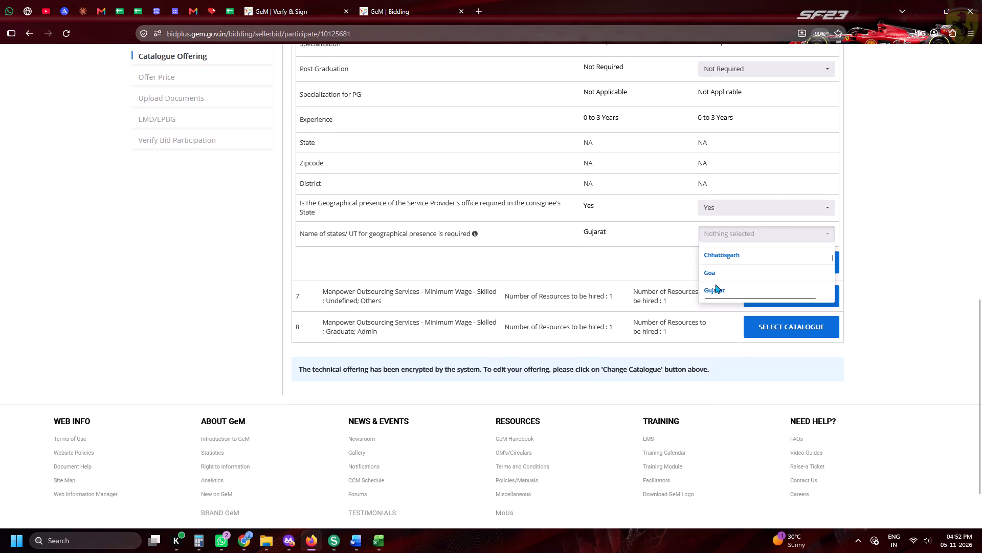
pyautogui.click(715, 284)
pyautogui.click(699, 236)
pyautogui.click(718, 290)
pyautogui.click(642, 262)
pyautogui.click(764, 265)
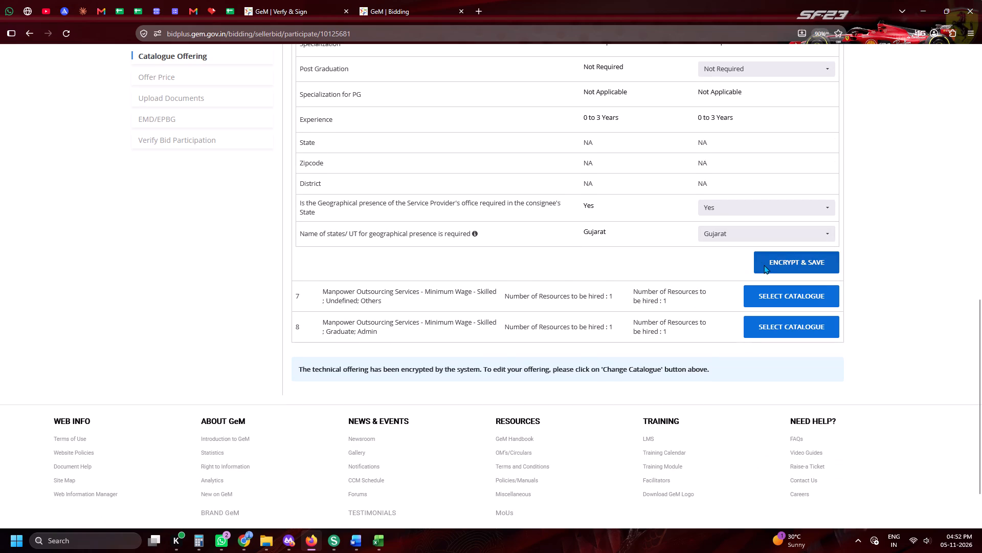
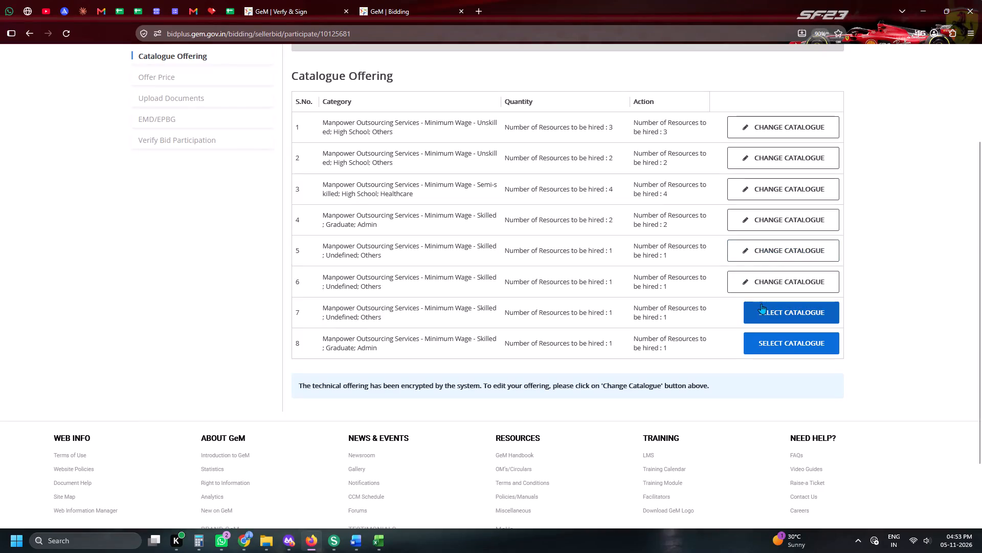
# Select row 7's catalogue and set the skill category to Skilled and the type of function to Others.
pyautogui.click(761, 304)
pyautogui.scroll(-1, 746, 335)
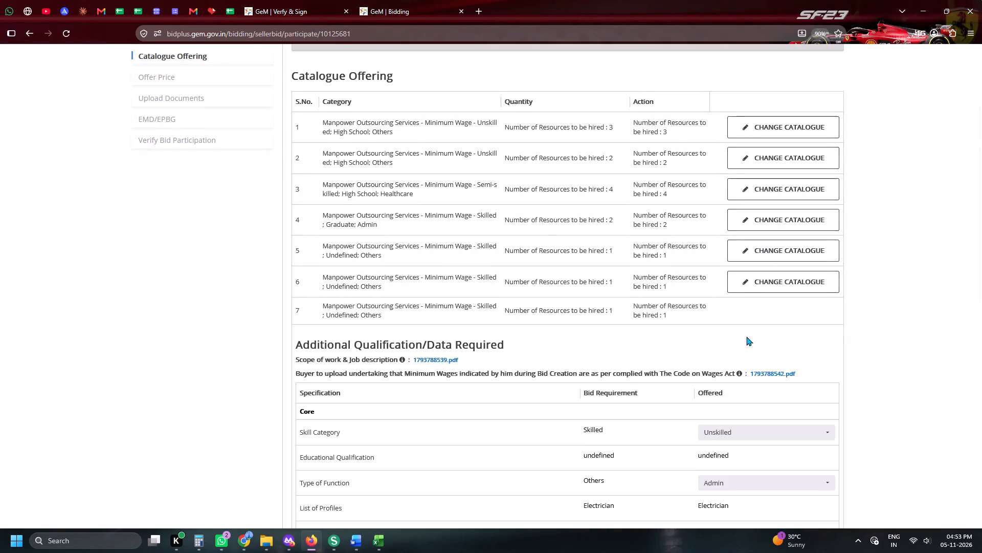
pyautogui.scroll(-3, 746, 336)
pyautogui.click(738, 236)
pyautogui.click(718, 285)
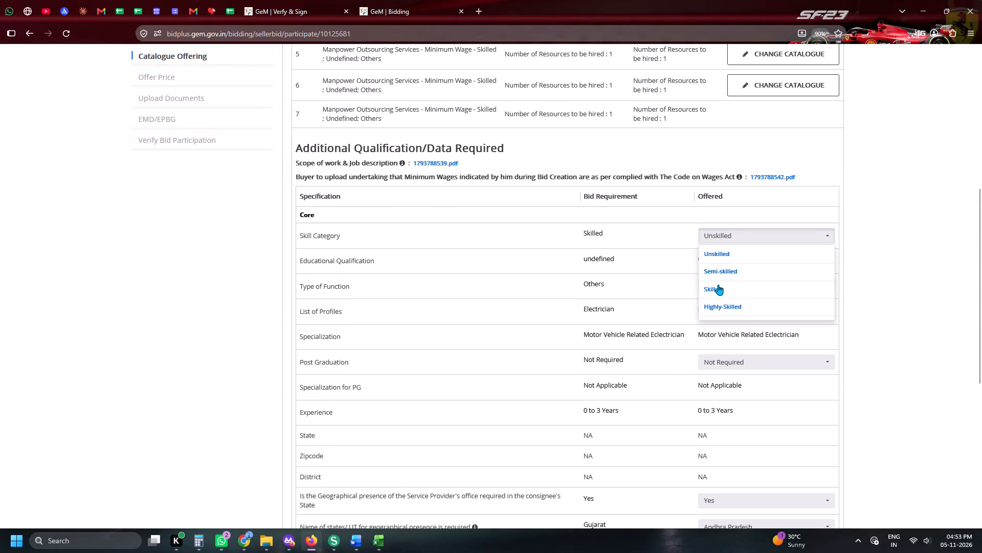
pyautogui.click(718, 285)
pyautogui.scroll(-4, 718, 279)
pyautogui.scroll(3, 718, 225)
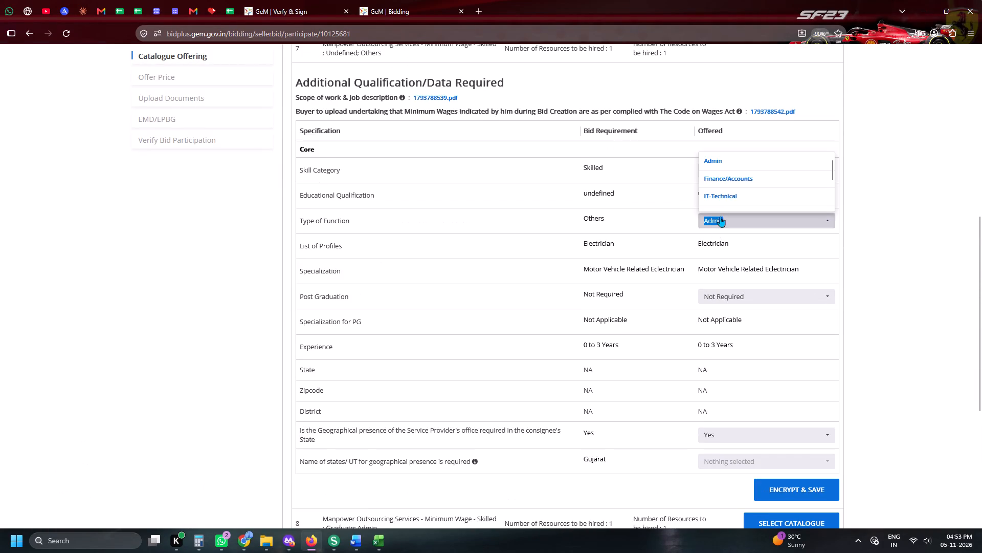
pyautogui.scroll(-5, 725, 192)
pyautogui.click(719, 197)
# Set row 7's state for geographical presence to Gujarat, and encrypt and save the offering.
pyautogui.scroll(-4, 727, 184)
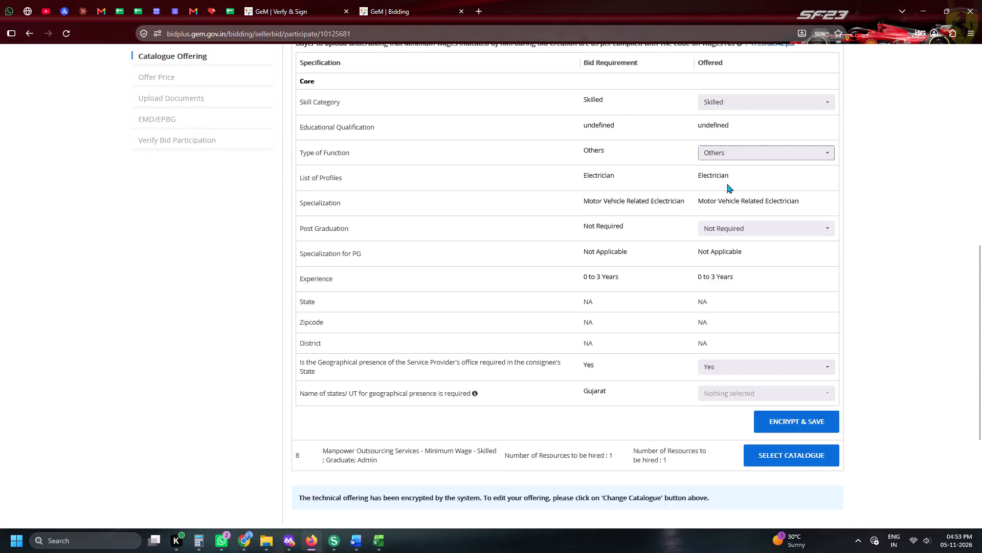
pyautogui.click(731, 194)
pyautogui.press('g')
pyautogui.press('g')
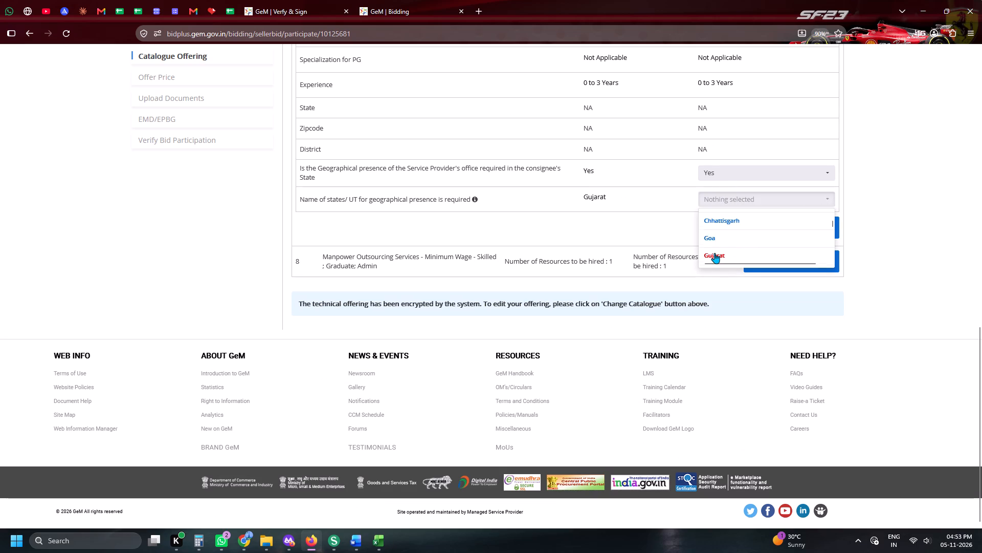
pyautogui.click(715, 253)
pyautogui.click(616, 237)
pyautogui.click(807, 221)
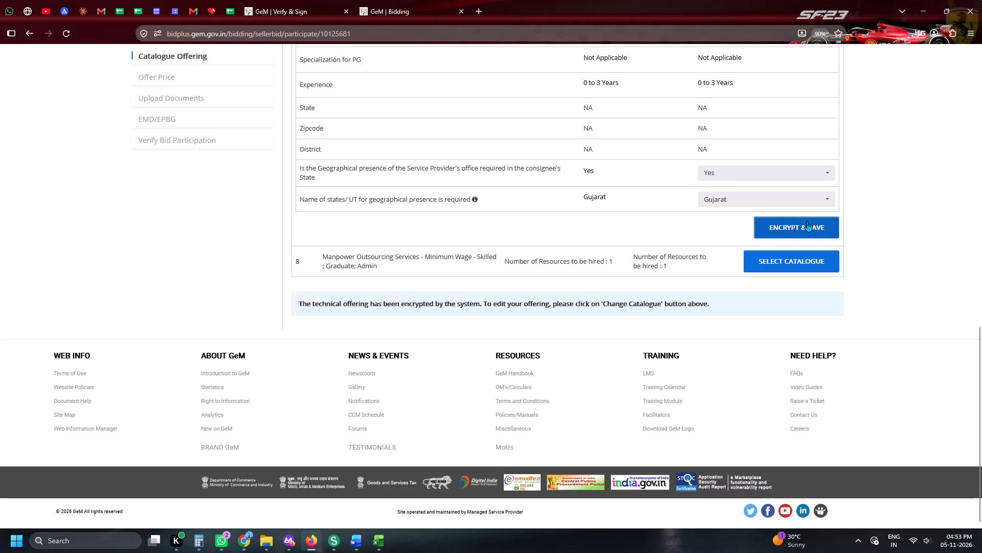
# Select row 8's catalogue and set the offered skill category to Skilled.
pyautogui.scroll(-6, 807, 221)
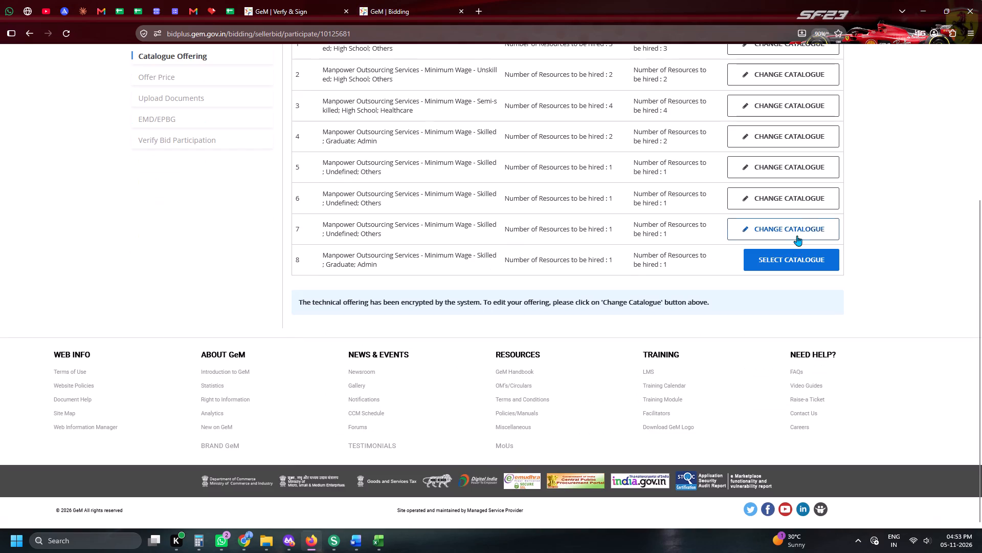
pyautogui.click(793, 249)
pyautogui.scroll(-4, 791, 249)
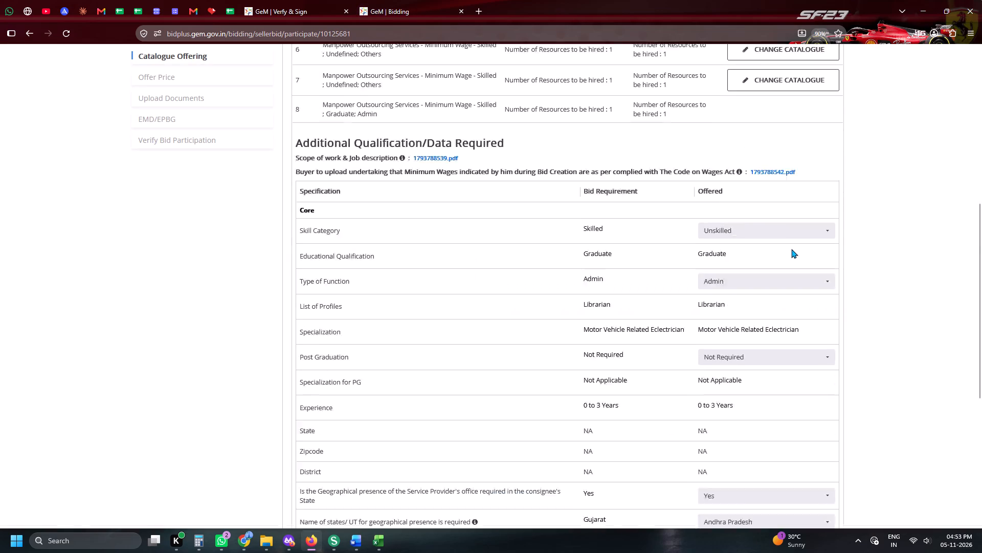
pyautogui.click(722, 118)
pyautogui.click(724, 174)
pyautogui.click(722, 172)
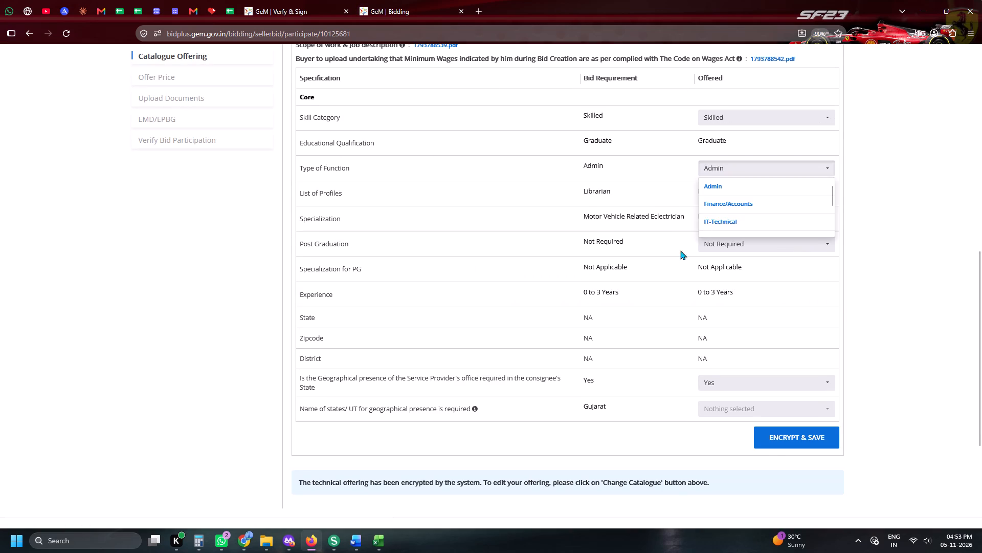
pyautogui.click(642, 260)
# Set row 8's state for geographical presence to Gujarat, and encrypt and save the offering.
pyautogui.scroll(-2, 700, 279)
pyautogui.click(700, 279)
pyautogui.write('hgg')
pyautogui.press('g')
pyautogui.click(715, 335)
pyautogui.click(625, 312)
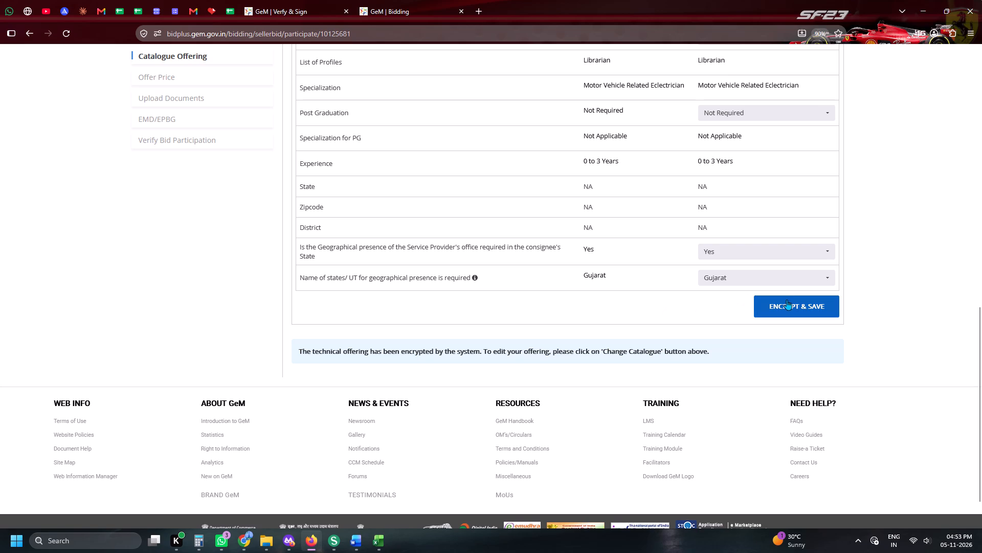
pyautogui.click(787, 300)
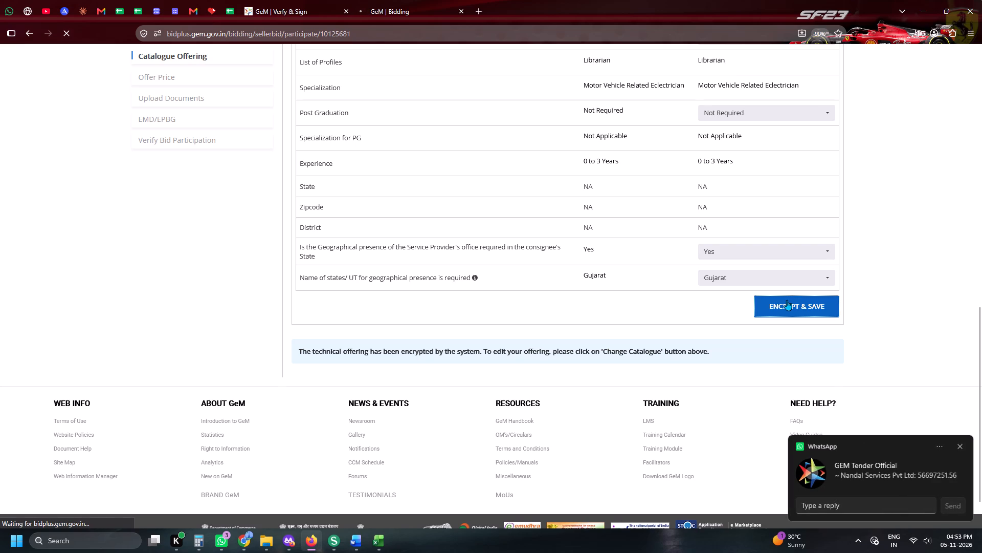
# Continue to the offer price stage and enter a service charge percentage of 3.85 for all eight manpower categories.
pyautogui.scroll(-3, 859, 263)
pyautogui.scroll(-6, 806, 280)
pyautogui.click(806, 268)
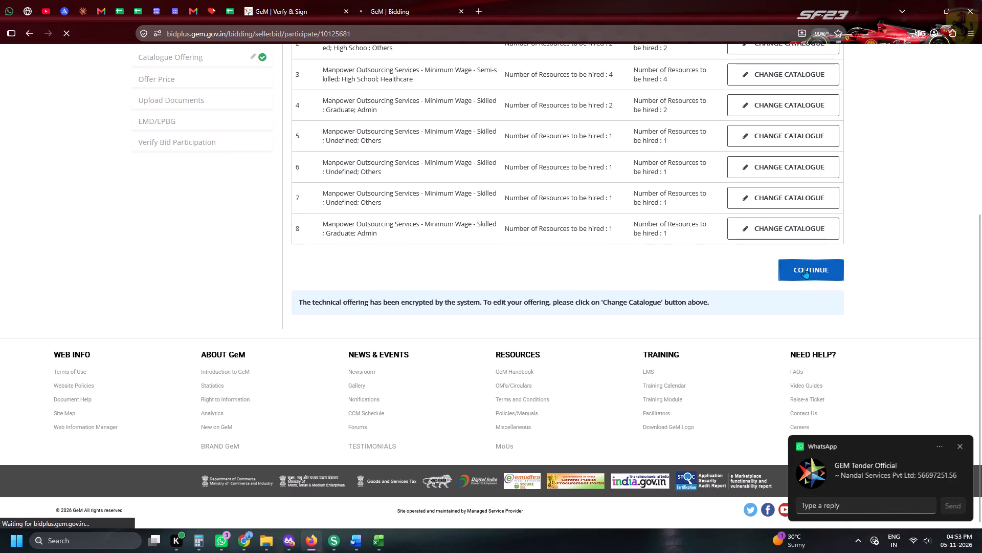
pyautogui.write('3.85')
pyautogui.press('Tab')
pyautogui.write('3.85')
pyautogui.press('Tab')
pyautogui.write('3.85')
pyautogui.press('Tab')
pyautogui.write('3.85')
pyautogui.press('Tab')
pyautogui.write('3.85')
pyautogui.press('Tab')
pyautogui.write('3.85')
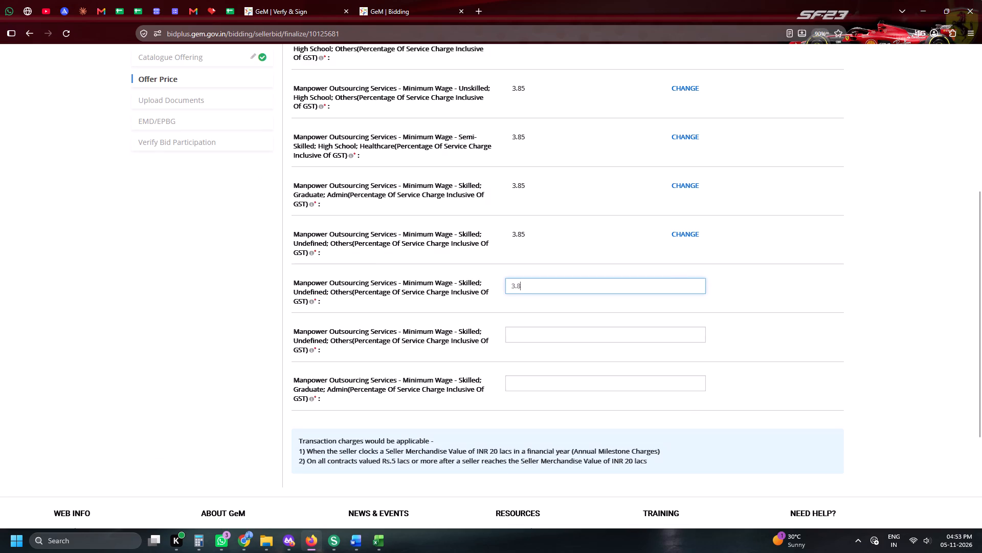
pyautogui.press('Tab')
pyautogui.write('3.85')
pyautogui.press('Tab')
pyautogui.write('3.85')
pyautogui.press('Tab')
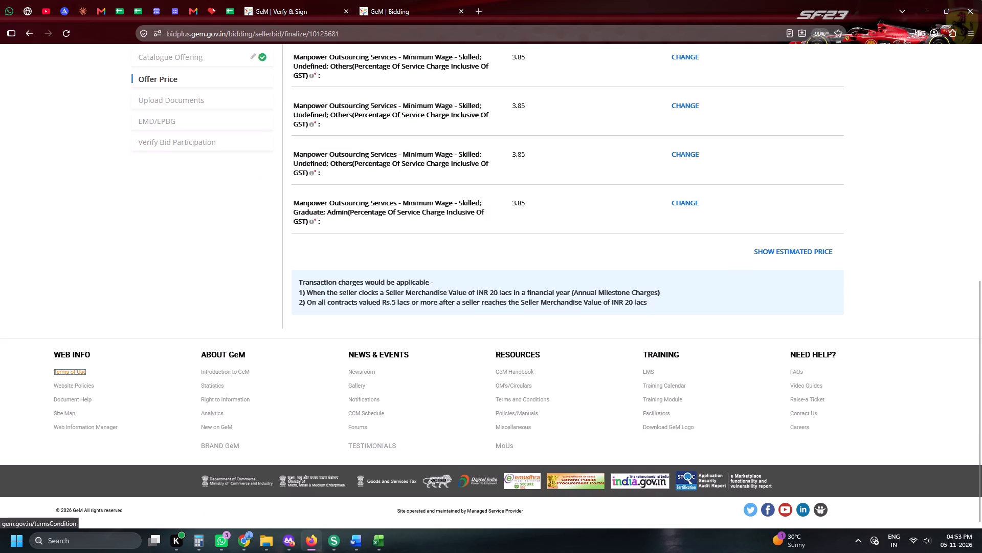
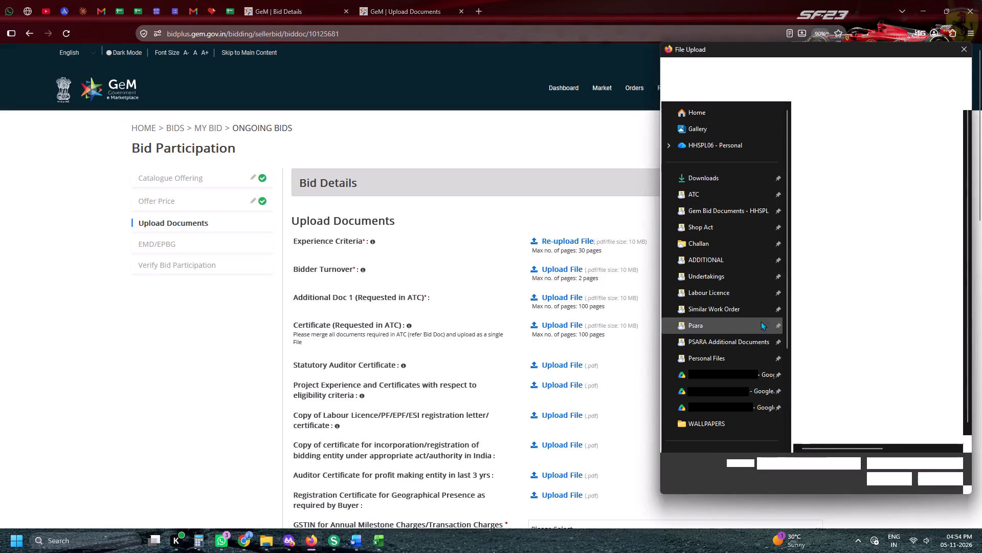
# Upload bidder-turnover-certificate-hhspl for Bidder Turnover and bank-solvency-certificate-hhspl from the ADDITIONAL folder for Additional Doc 1.
pyautogui.click(739, 212)
pyautogui.doubleClick(821, 325)
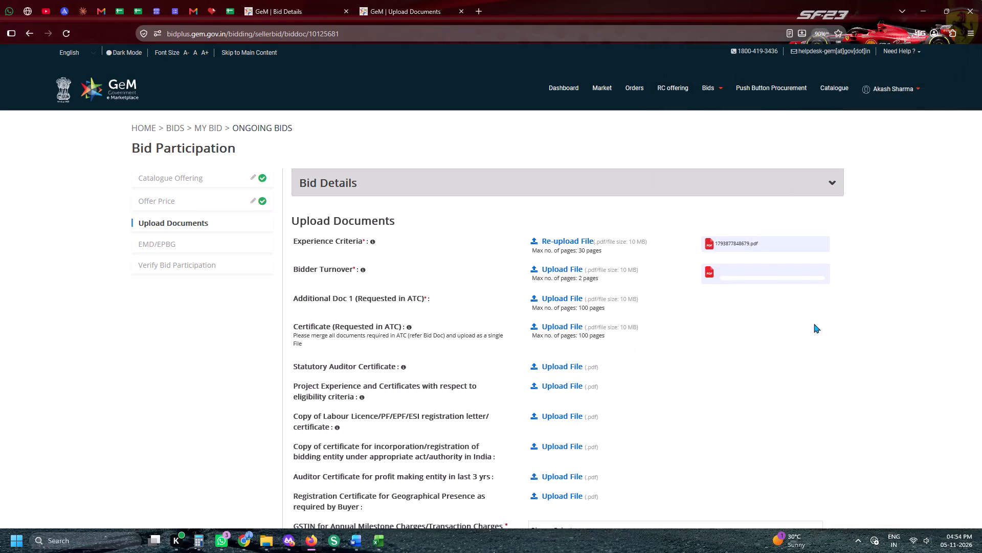
pyautogui.click(602, 302)
pyautogui.scroll(5, 686, 282)
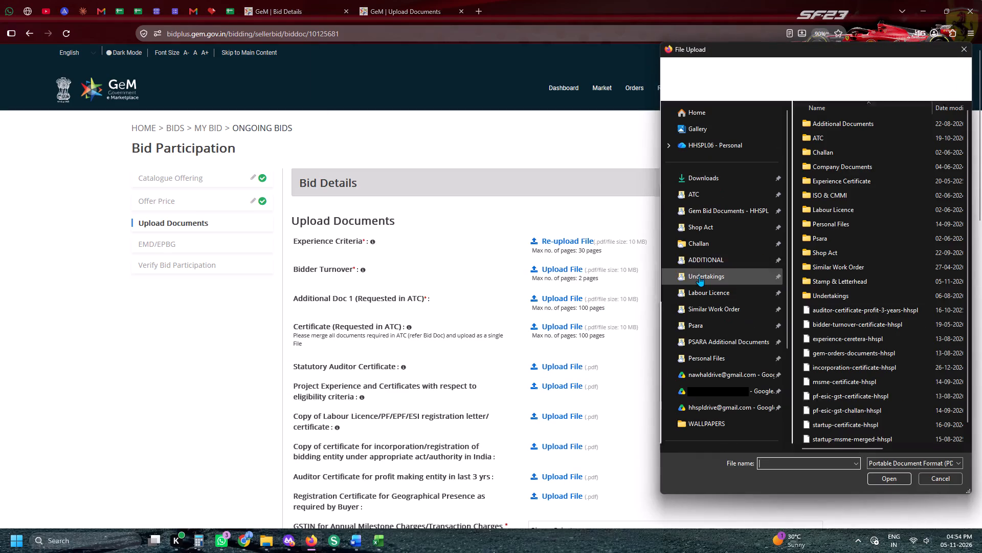
pyautogui.click(706, 263)
pyautogui.doubleClick(836, 215)
# Upload GJ-Tender-Atc from the Personal Files folder as the Certificate (Requested in ATC).
pyautogui.scroll(-1, 815, 219)
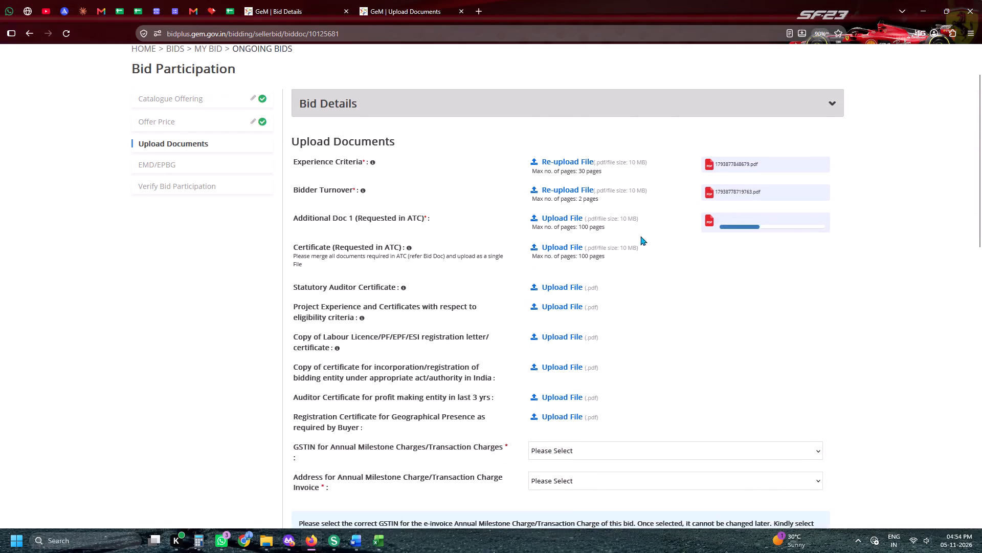
pyautogui.click(597, 251)
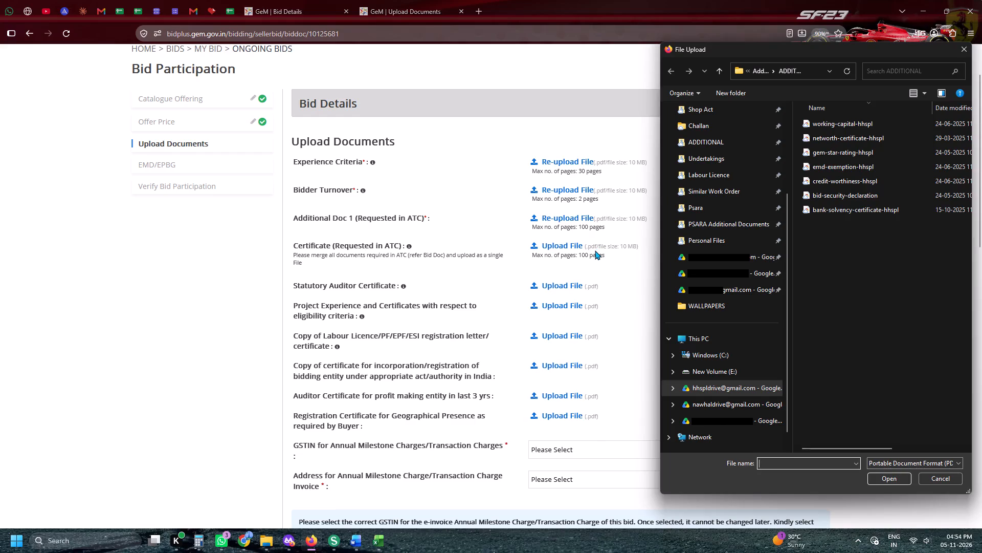
pyautogui.click(931, 479)
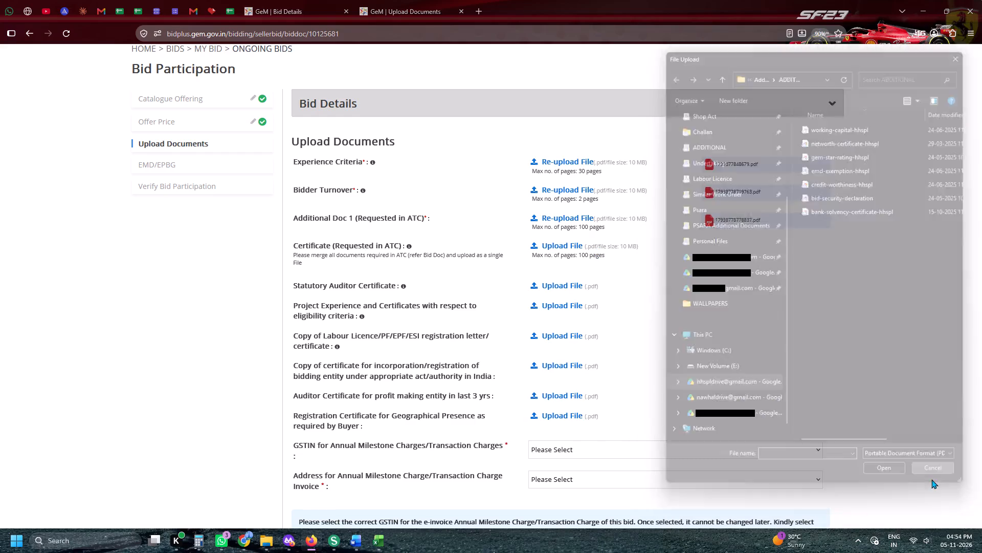
pyautogui.click(575, 246)
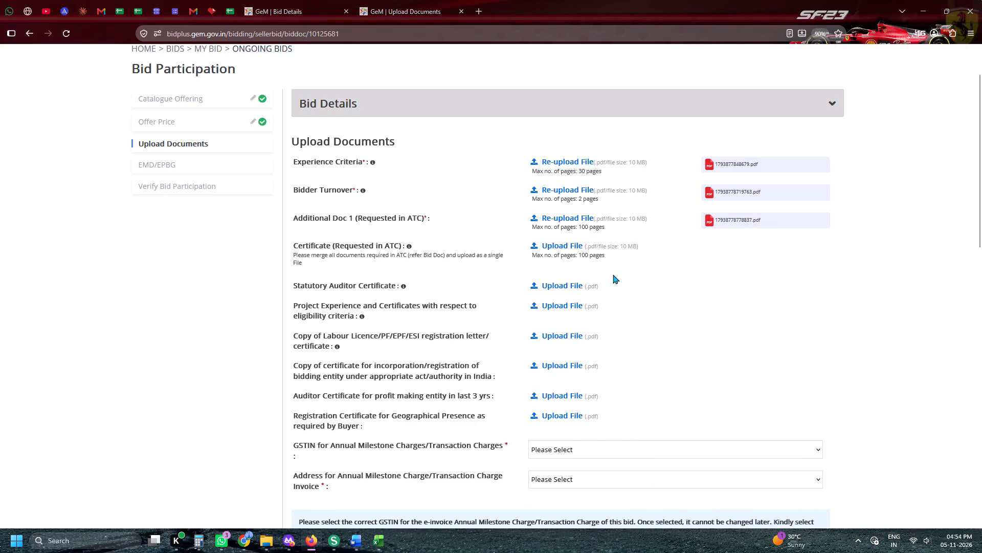
pyautogui.scroll(3, 697, 313)
pyautogui.click(702, 204)
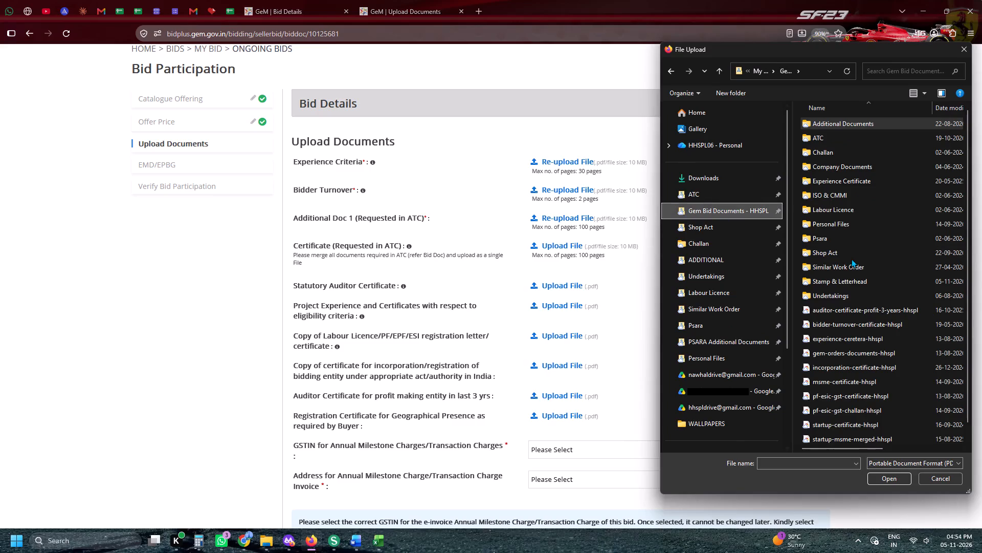
pyautogui.doubleClick(847, 229)
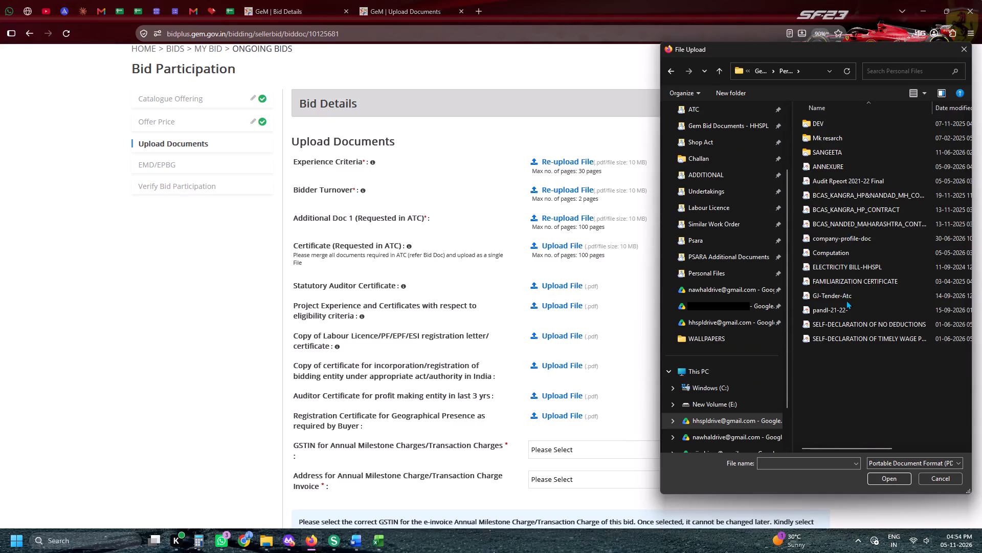
pyautogui.doubleClick(846, 295)
# Upload statutory-auditor-certificate-hhspl from the Gem Bid Documents - HHSPL folder as the Statutory Auditor Certificate.
pyautogui.click(587, 286)
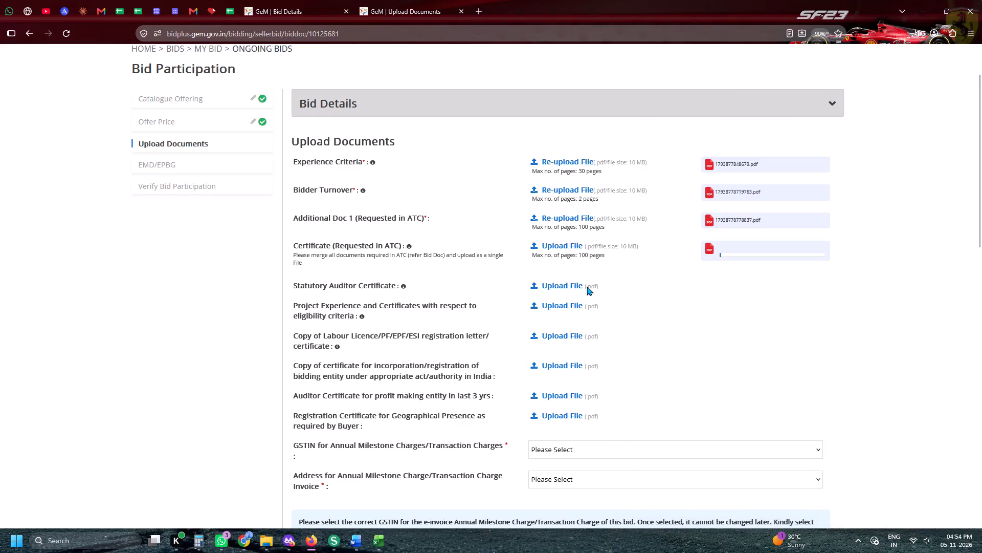
pyautogui.scroll(4, 701, 273)
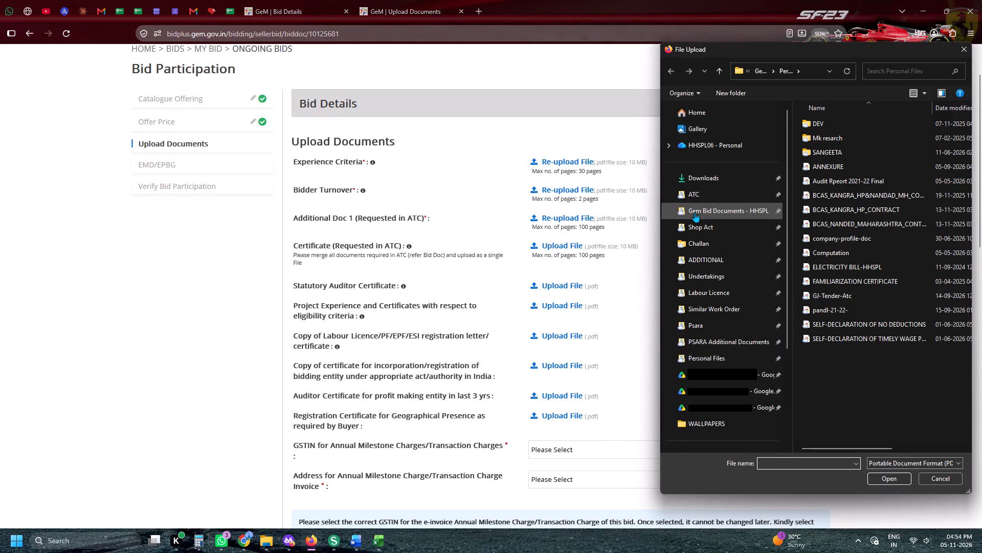
pyautogui.click(695, 212)
pyautogui.scroll(-5, 828, 349)
pyautogui.doubleClick(842, 434)
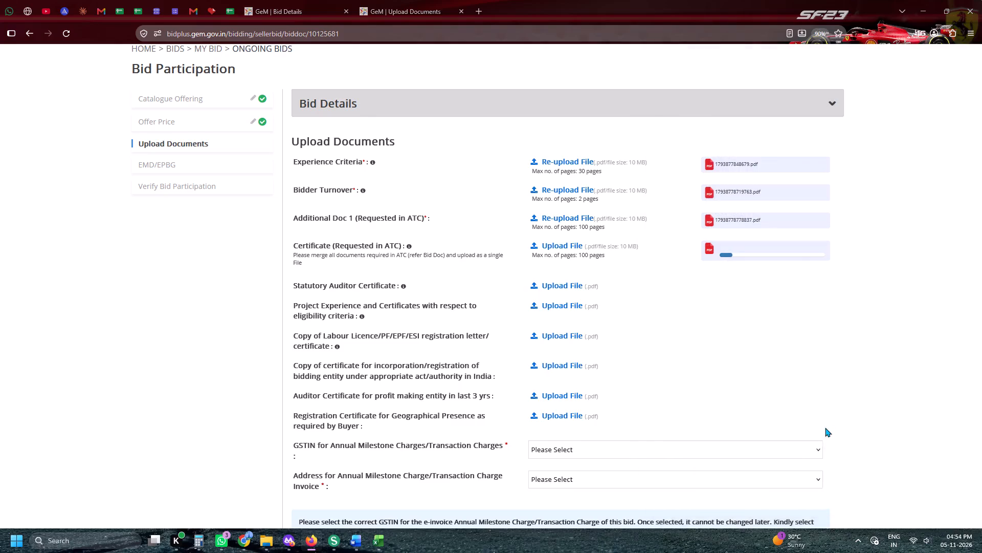
# Upload gem-orders-documents-hhspl from the Gem Bid Documents - HHSPL folder for Project Experience and Certificates.
pyautogui.click(552, 317)
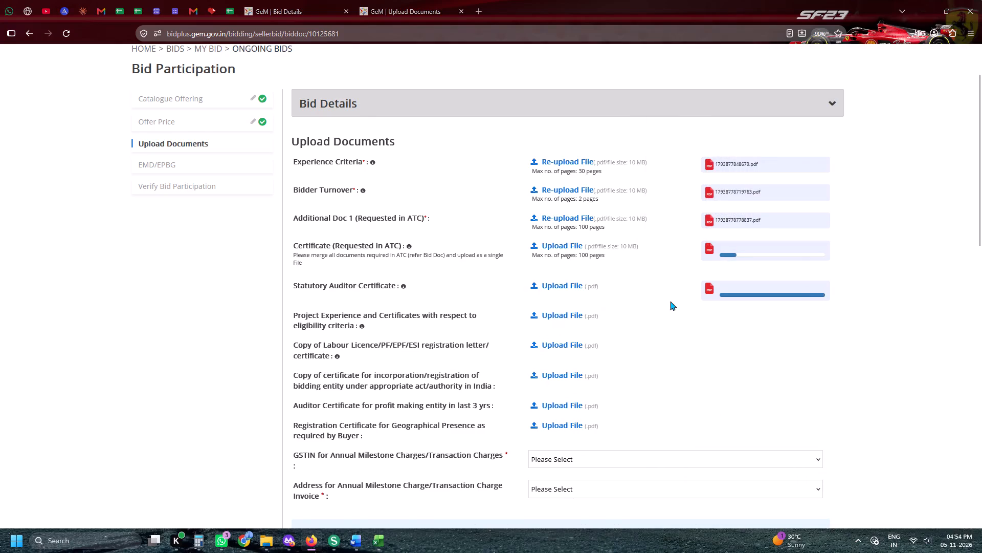
pyautogui.scroll(4, 747, 268)
pyautogui.click(739, 220)
pyautogui.click(739, 213)
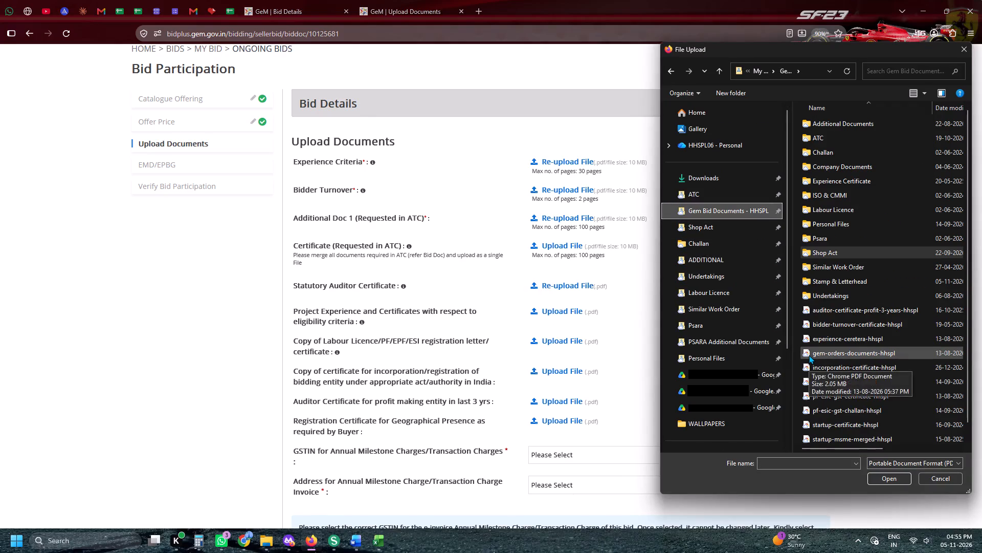
pyautogui.doubleClick(809, 355)
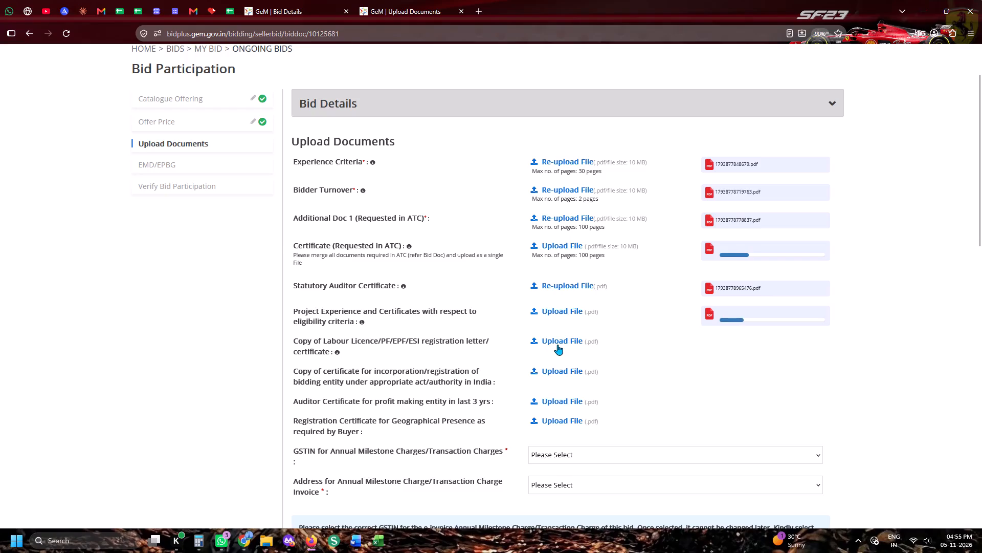
# Upload pf-esic-gst-certificate-hhspl as the copy of Labour Licence/PF/EPF/ESI registration.
pyautogui.click(557, 345)
pyautogui.scroll(4, 654, 310)
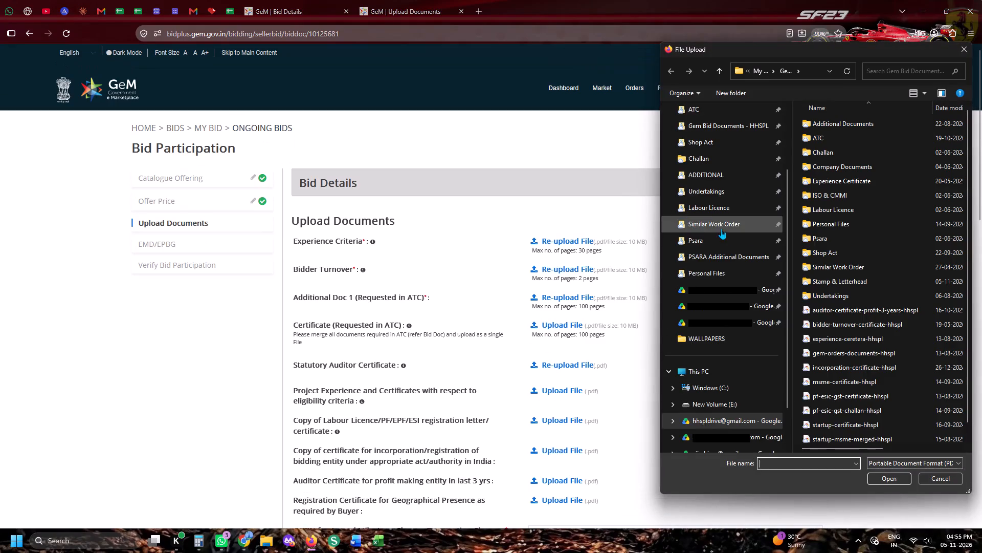
pyautogui.scroll(4, 729, 237)
pyautogui.click(728, 220)
pyautogui.click(729, 211)
pyautogui.scroll(-5, 816, 306)
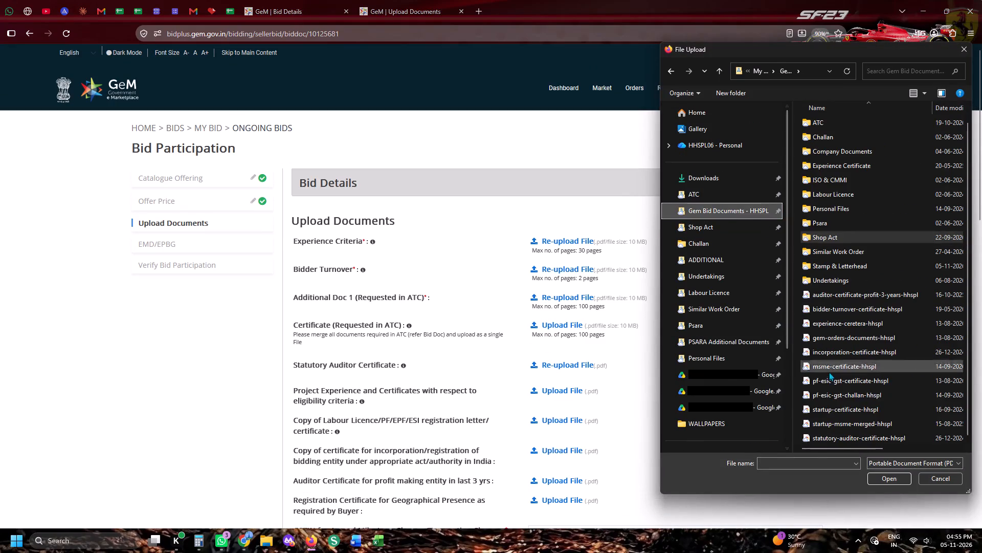
pyautogui.doubleClick(832, 381)
# Upload incorporation-certificate-hhspl for the incorporation certificate and auditor-certificate-profit-3-years-hhspl for the auditor certificate of profit in the last 3 years.
pyautogui.scroll(-2, 705, 353)
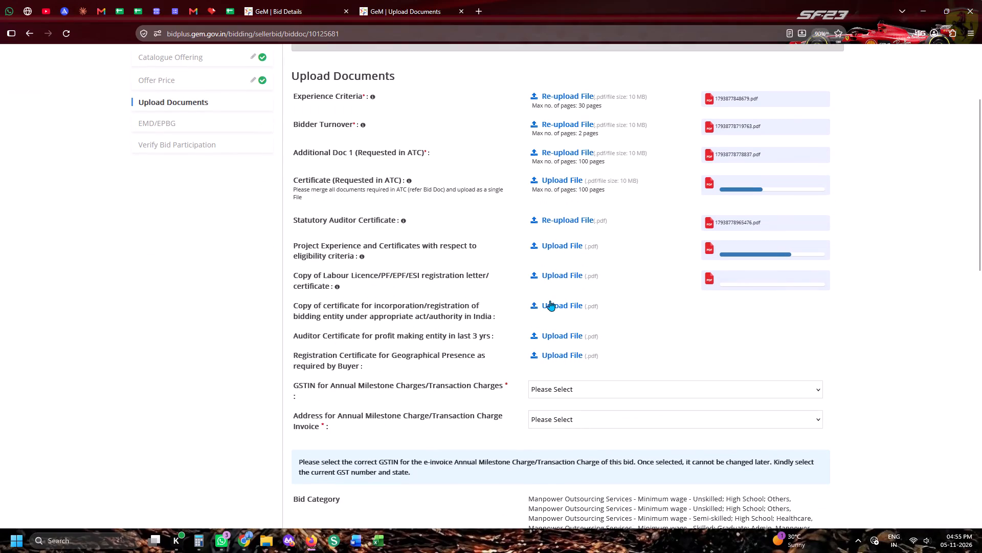
pyautogui.click(551, 301)
pyautogui.scroll(-3, 874, 336)
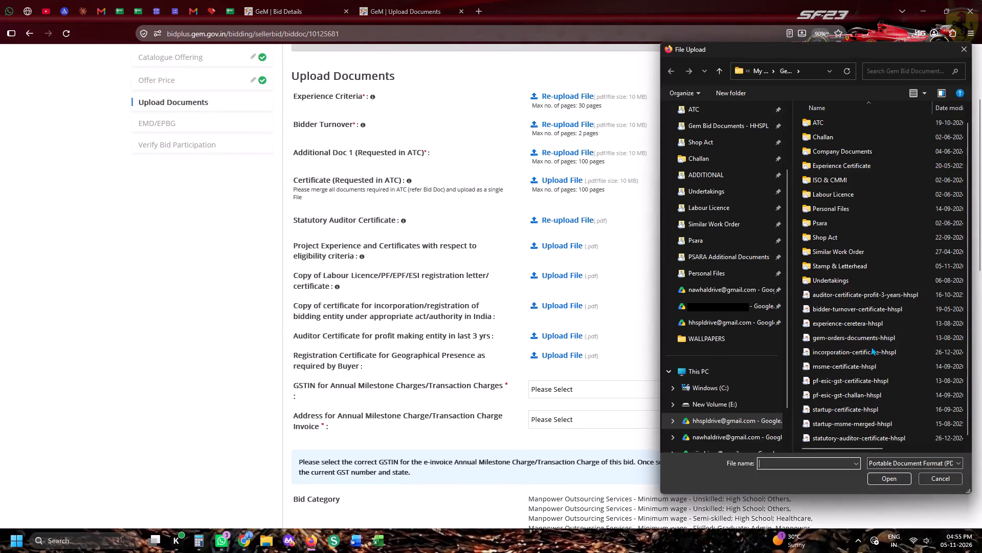
pyautogui.doubleClick(855, 347)
pyautogui.click(573, 338)
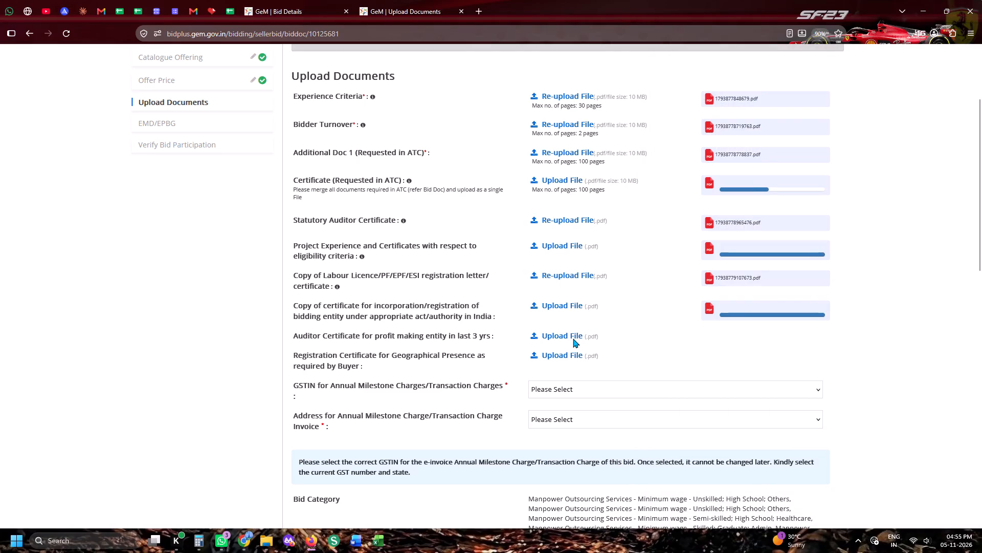
pyautogui.doubleClick(843, 315)
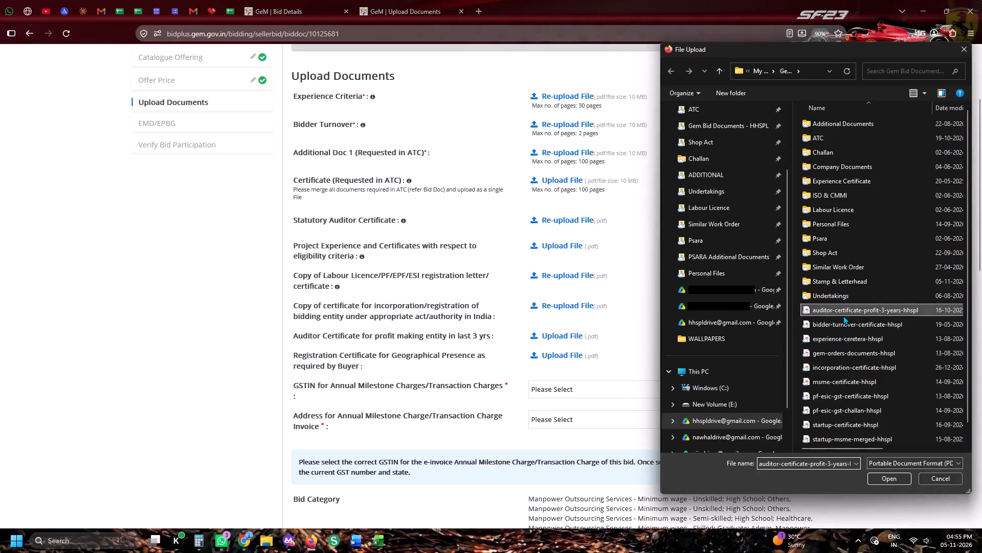
# Check the bid's entry in the Daily Tender Sheet 2026 and return to the document upload page.
pyautogui.click(231, 1)
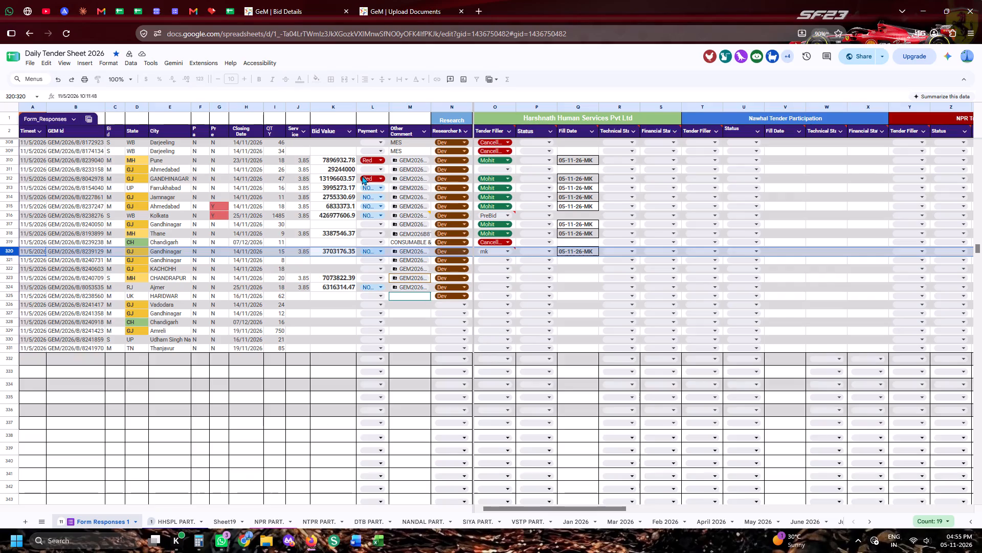
pyautogui.click(321, 0)
pyautogui.click(436, 3)
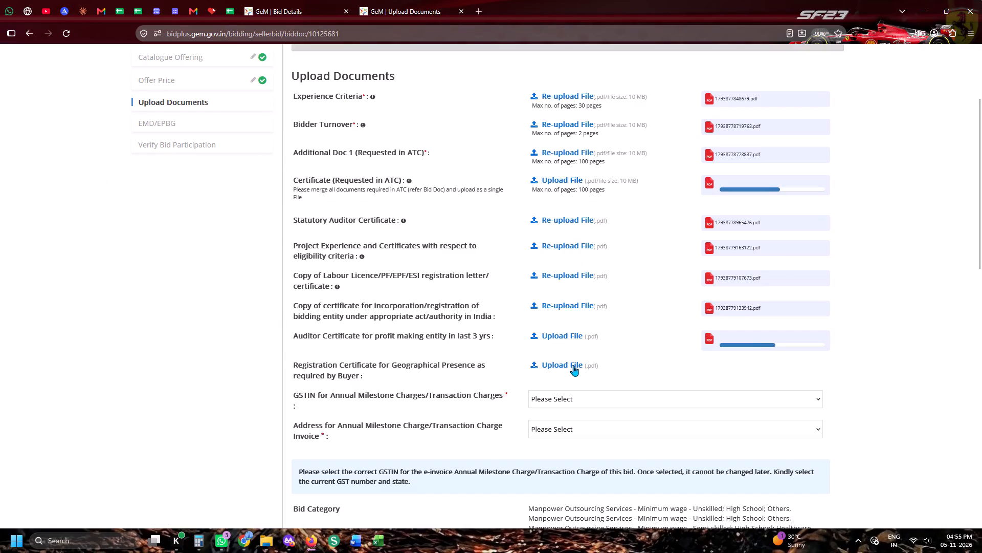
# Upload a certificate from the Shop Act folder as the Registration Certificate for Geographical Presence.
pyautogui.click(573, 366)
pyautogui.scroll(6, 745, 259)
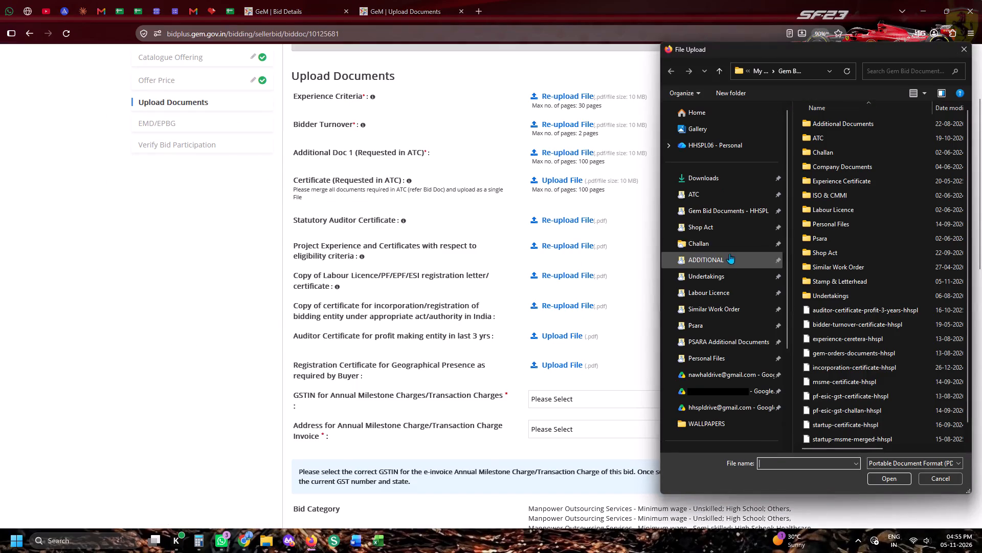
pyautogui.click(706, 232)
pyautogui.doubleClick(827, 214)
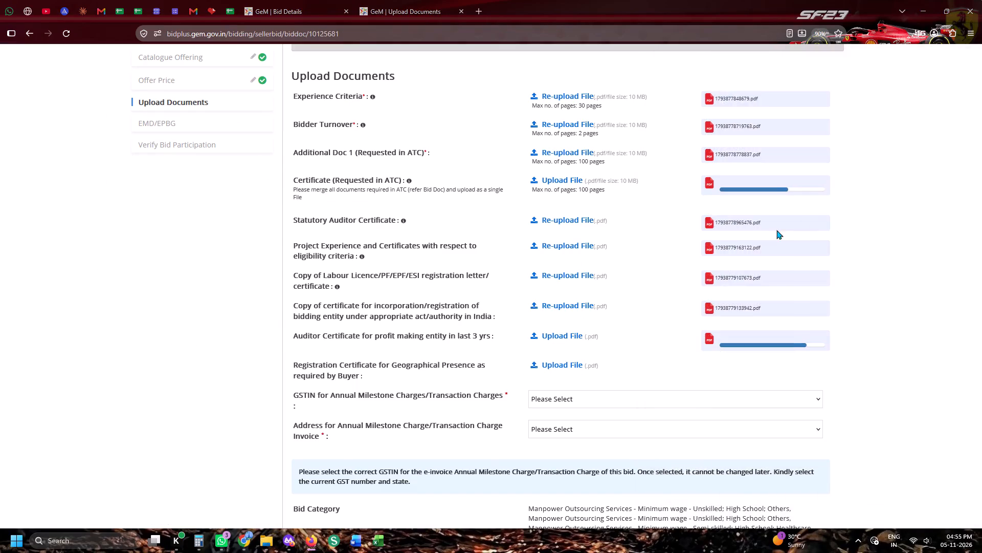
# Select the company's registered GSTIN and its Jaipur address for the Annual Milestone/Transaction Charge invoice, confirming both choices.
pyautogui.scroll(-1, 725, 240)
pyautogui.click(569, 328)
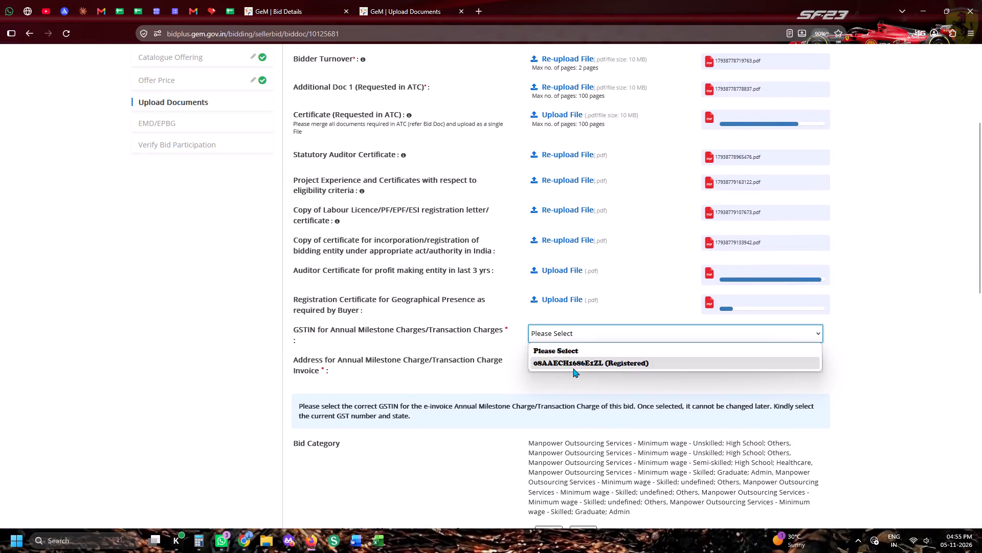
pyautogui.click(573, 368)
pyautogui.click(593, 118)
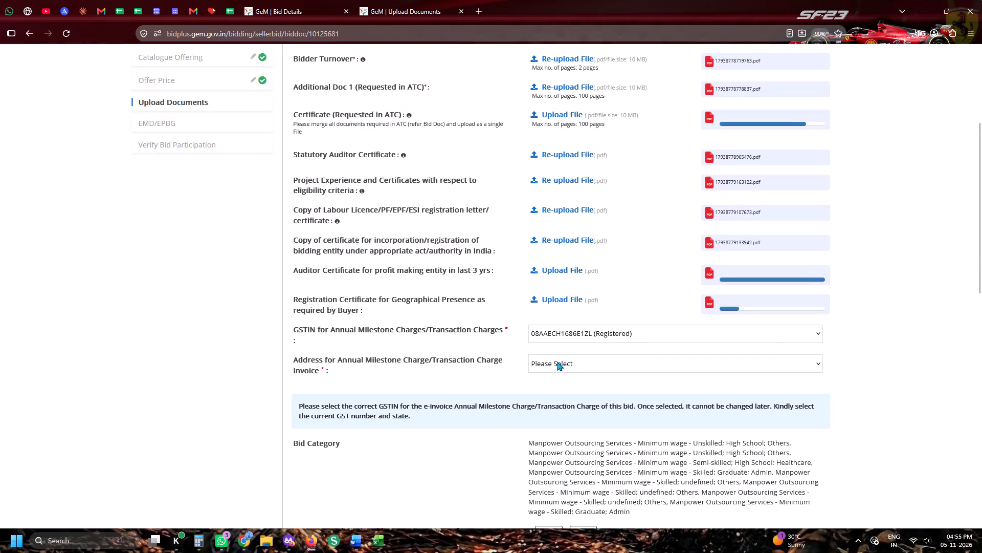
pyautogui.click(557, 361)
pyautogui.click(557, 394)
pyautogui.click(598, 111)
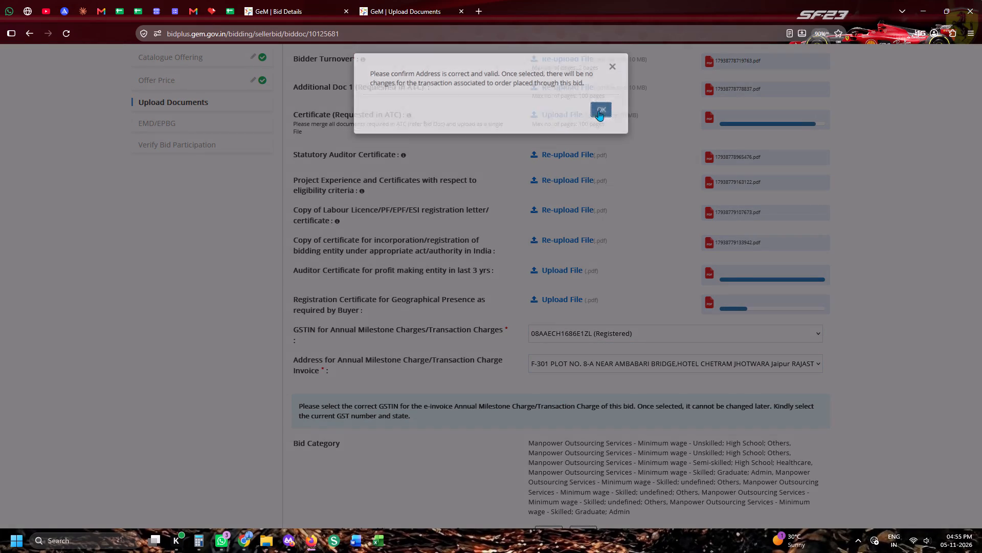
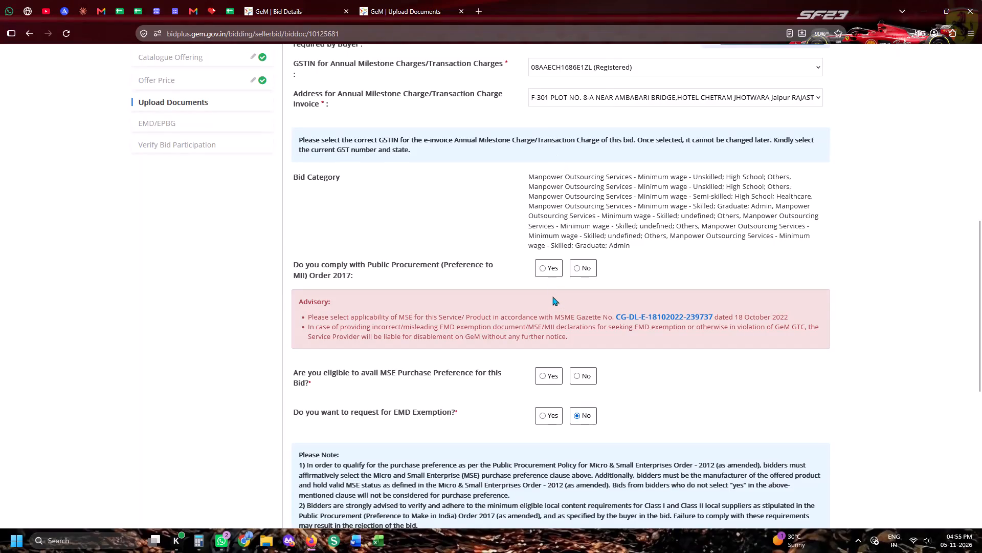
# Answer Yes to MII Order 2017 compliance, MSE Purchase Preference eligibility and the EMD Exemption request.
pyautogui.click(542, 269)
pyautogui.click(541, 372)
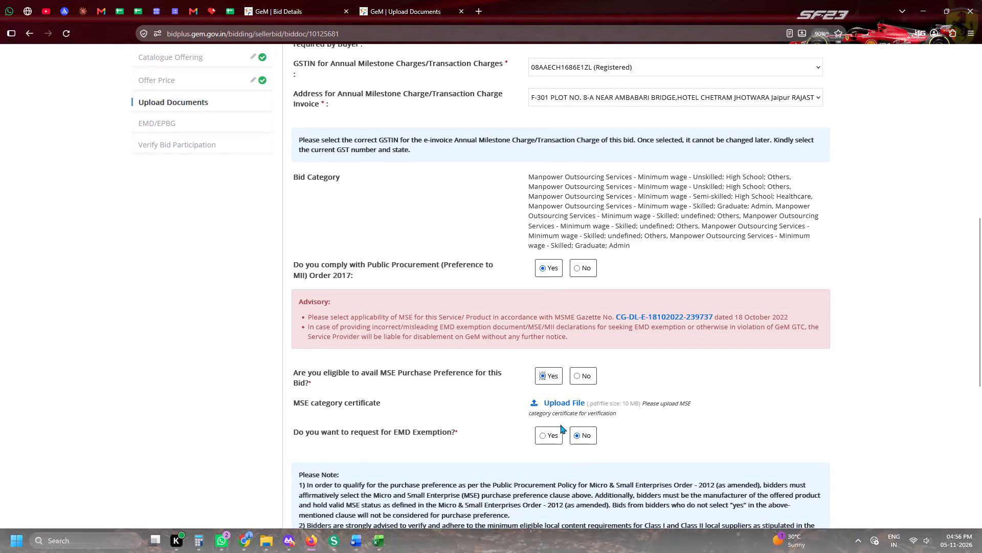
pyautogui.click(556, 431)
# Upload msme-certificate-hhspl as the MSE category certificate.
pyautogui.click(559, 407)
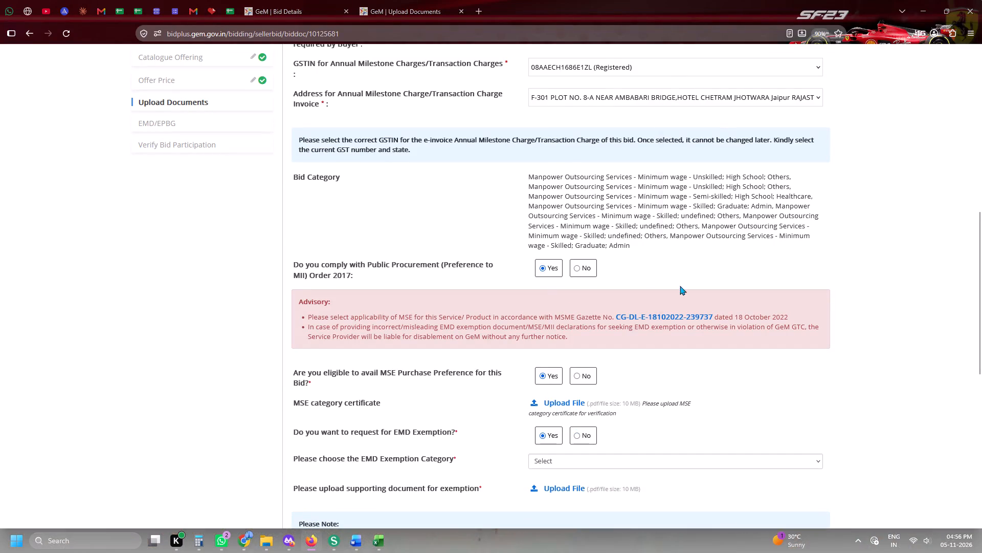
pyautogui.scroll(4, 710, 236)
pyautogui.click(716, 215)
pyautogui.scroll(-3, 867, 325)
pyautogui.doubleClick(834, 371)
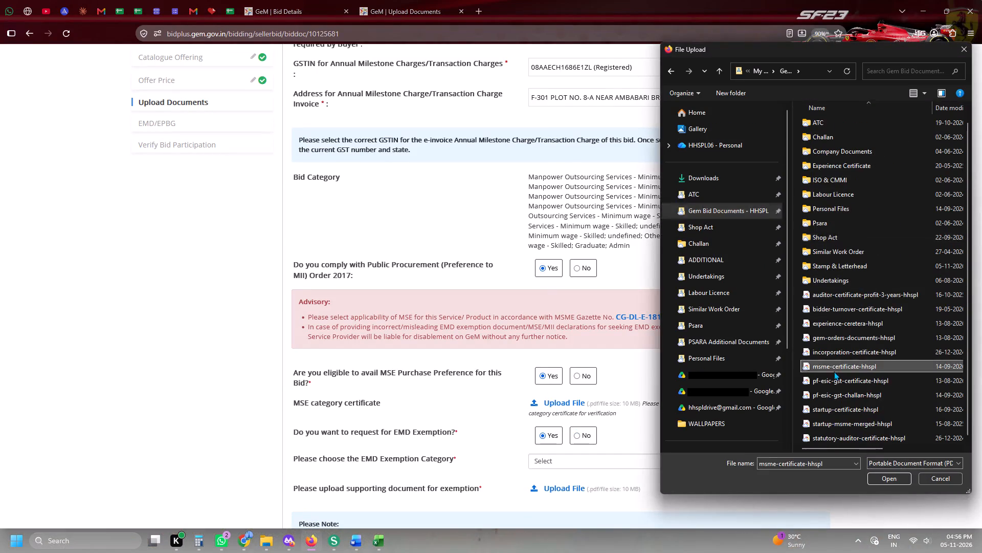
# Choose Start-up as the EMD Exemption Category and upload startup-msme-merged-hhspl as its supporting document.
pyautogui.scroll(-4, 695, 215)
pyautogui.click(560, 199)
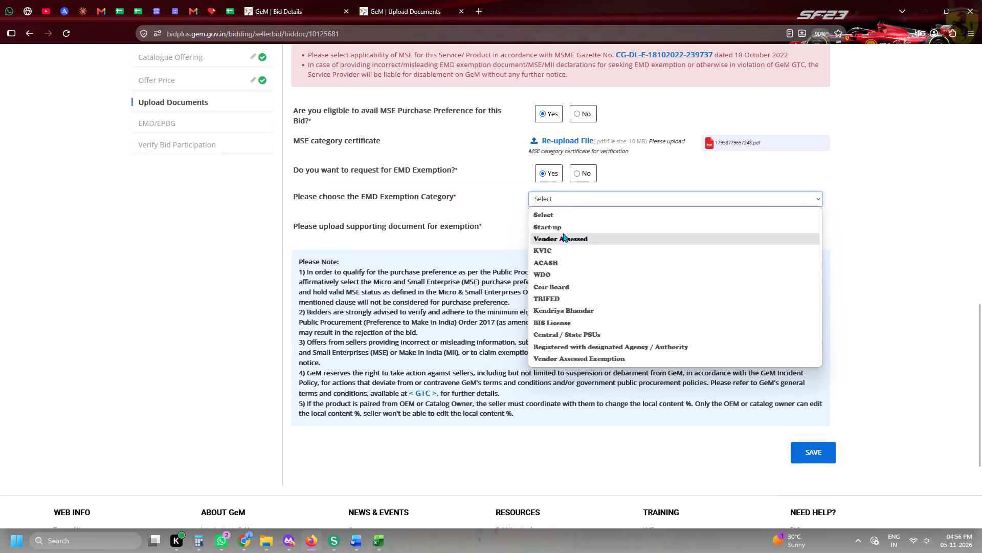
pyautogui.click(562, 227)
pyautogui.click(564, 236)
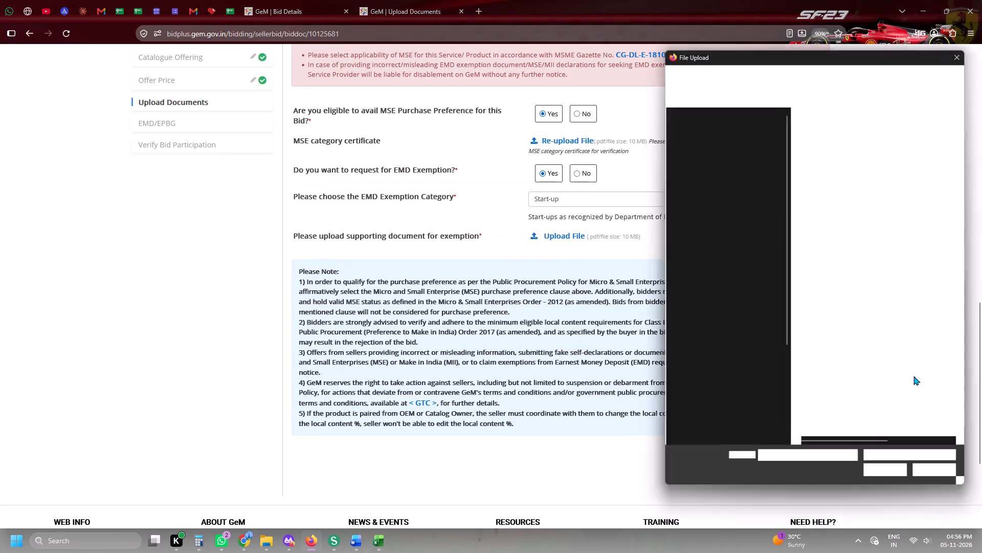
pyautogui.scroll(-7, 889, 380)
pyautogui.doubleClick(855, 423)
# Review the uploaded files for all required documents and save the Upload Documents page.
pyautogui.scroll(-5, 796, 291)
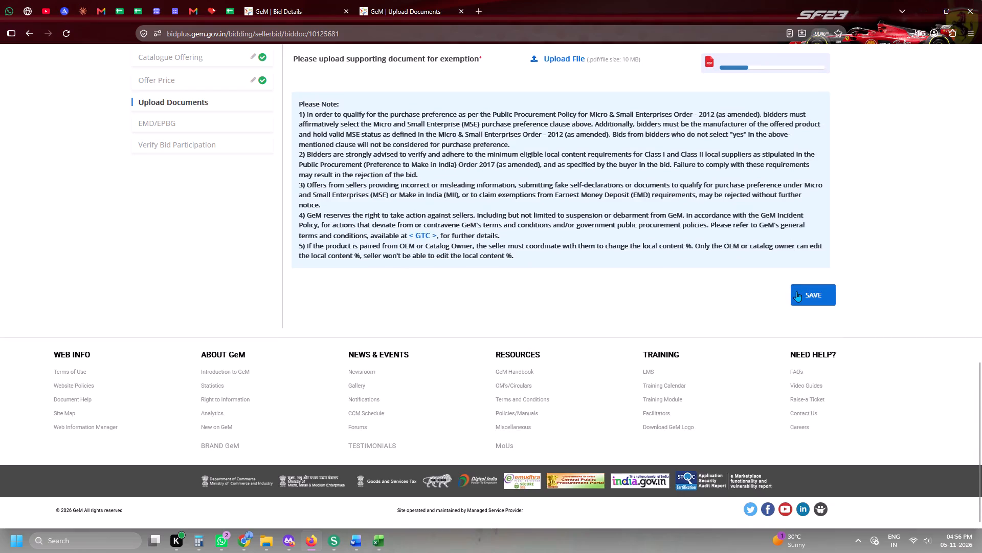
pyautogui.scroll(13, 796, 291)
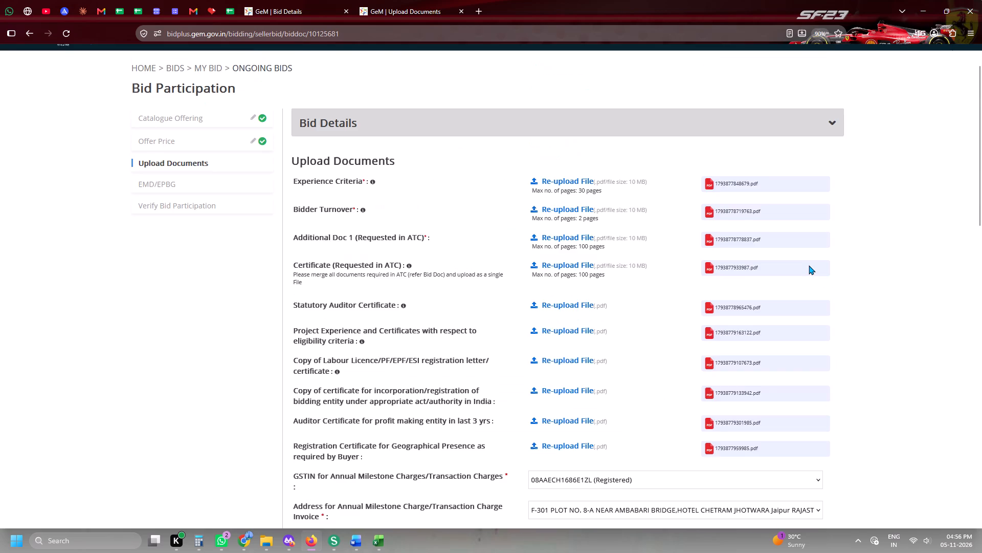
pyautogui.scroll(-15, 809, 265)
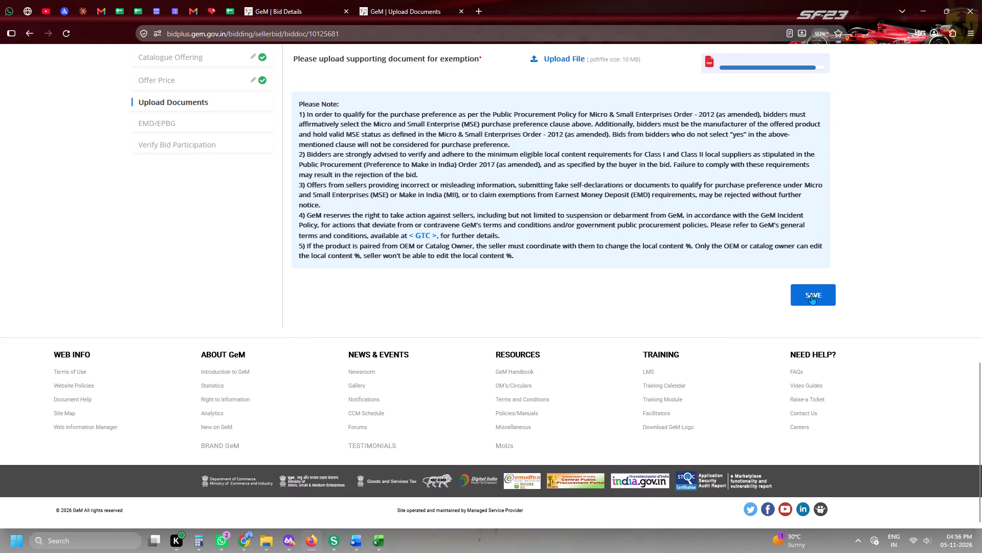
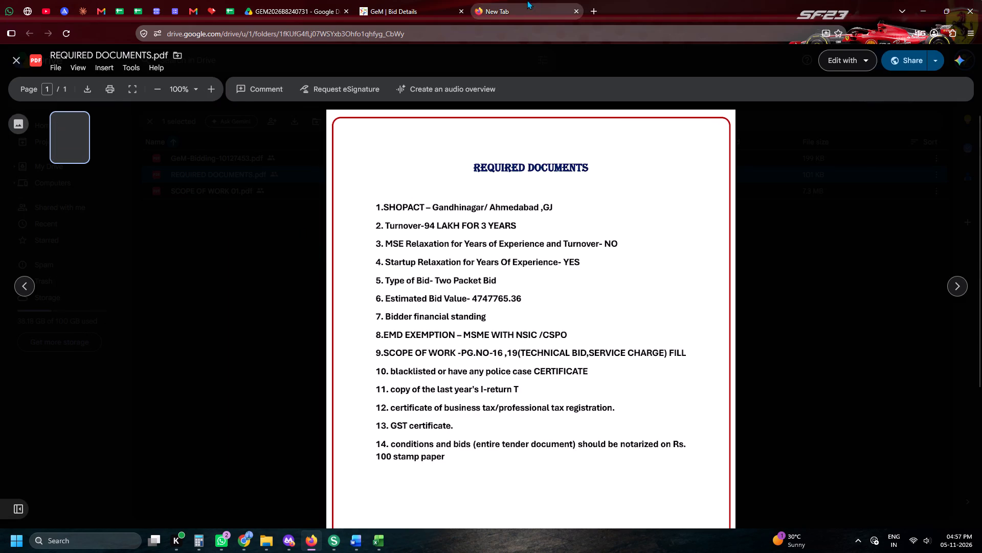
# Return to the GeM portal and open the ongoing bids listing.
pyautogui.click(401, 0)
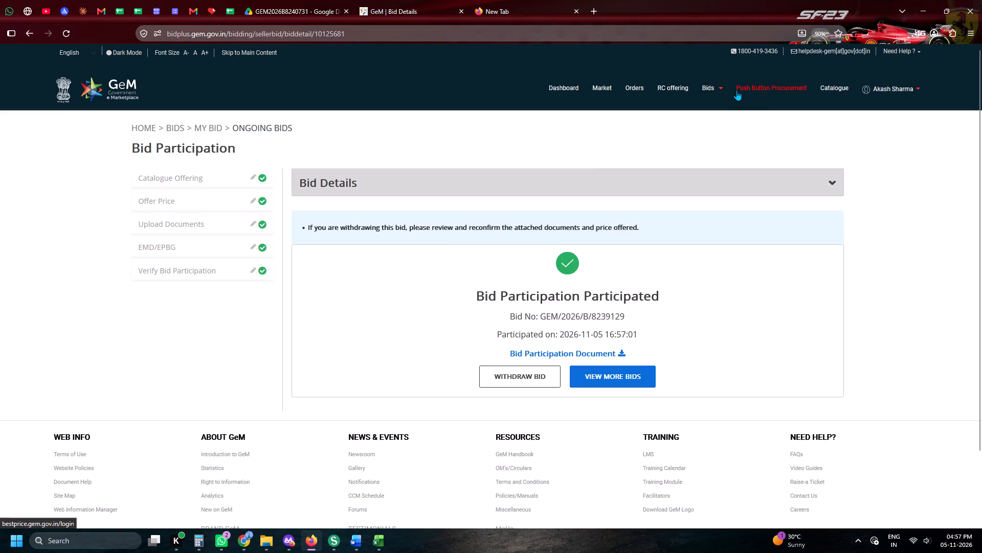
pyautogui.click(722, 110)
# In the Daily Tender Sheet, set the Harshnath Tender Filler for bid GEM/2026/B/8239129 in row 320 to Mohit.
pyautogui.click(231, 7)
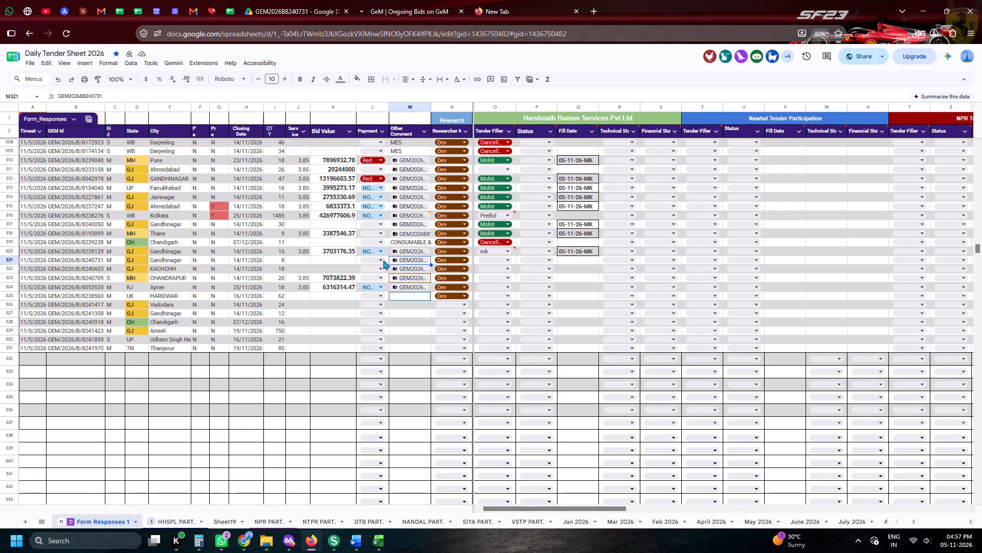
pyautogui.doubleClick(508, 247)
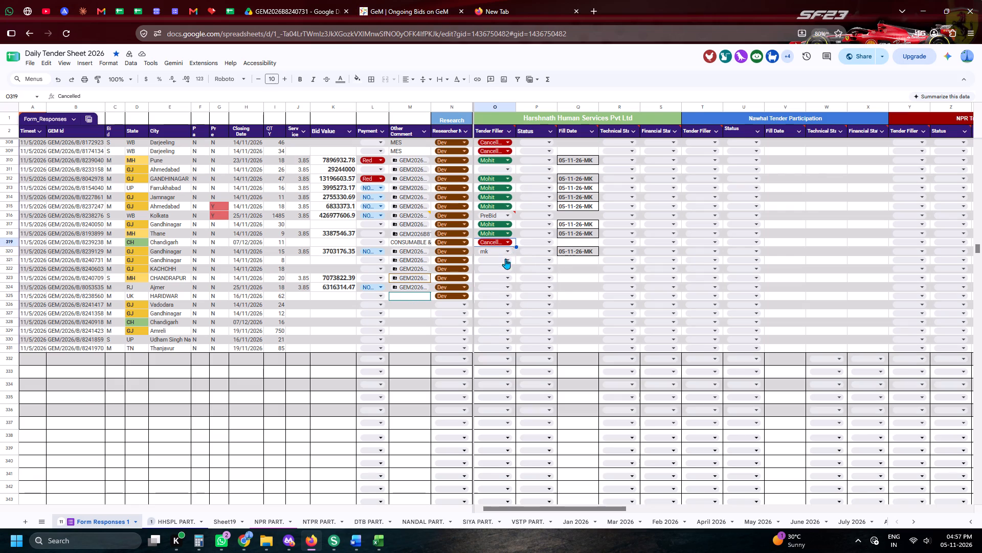
pyautogui.click(572, 289)
pyautogui.click(500, 251)
pyautogui.click(498, 261)
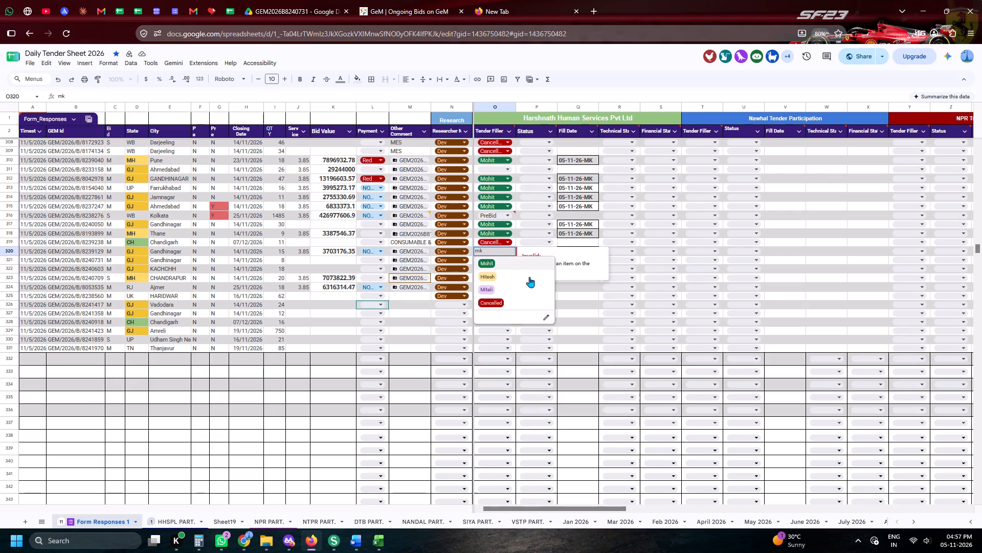
pyautogui.click(486, 263)
# Enter mk as Tender Filler for bid GEM/2026/B/8240731 in row 321 and fill its Fill Date down from above as 05-11-26-MK.
pyautogui.write('mk')
pyautogui.press('Tab')
pyautogui.press('Tab')
pyautogui.hotkey('ctrl', 'd')
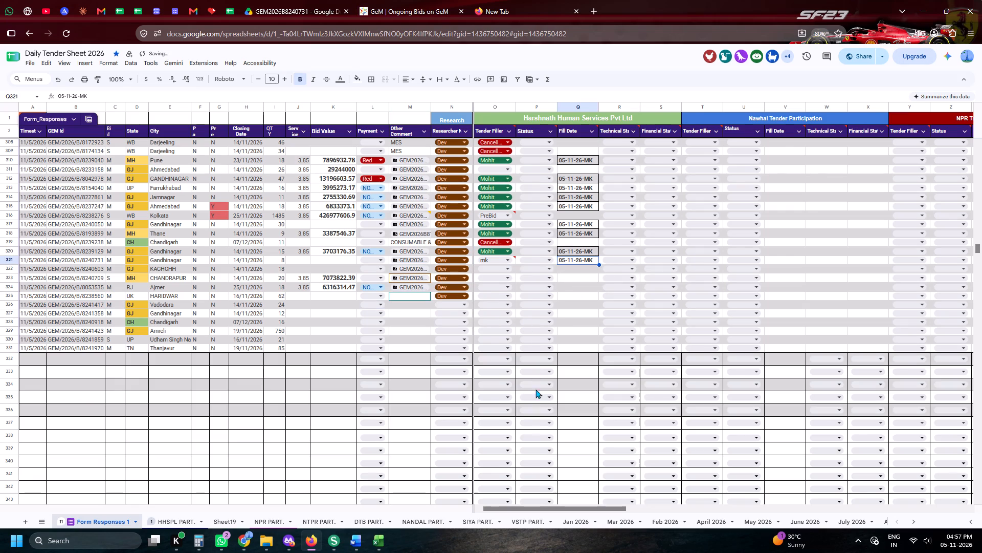
# Look through the other companies' participation columns and search the sheet for Siya's row 284 fill-date entry, 5-11-2026 HJ.
pyautogui.moveTo(571, 511); pyautogui.dragTo(632, 487)
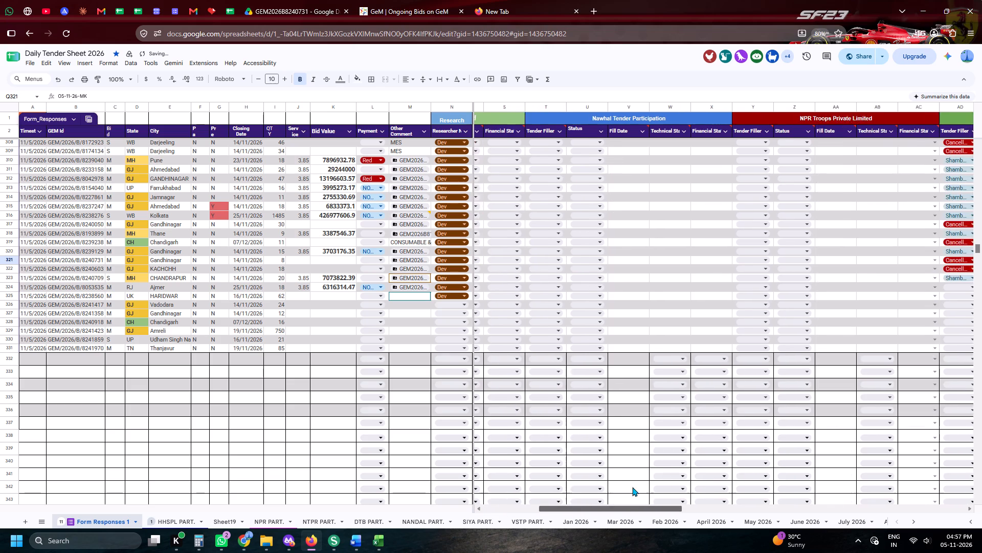
pyautogui.moveTo(632, 487); pyautogui.dragTo(661, 530)
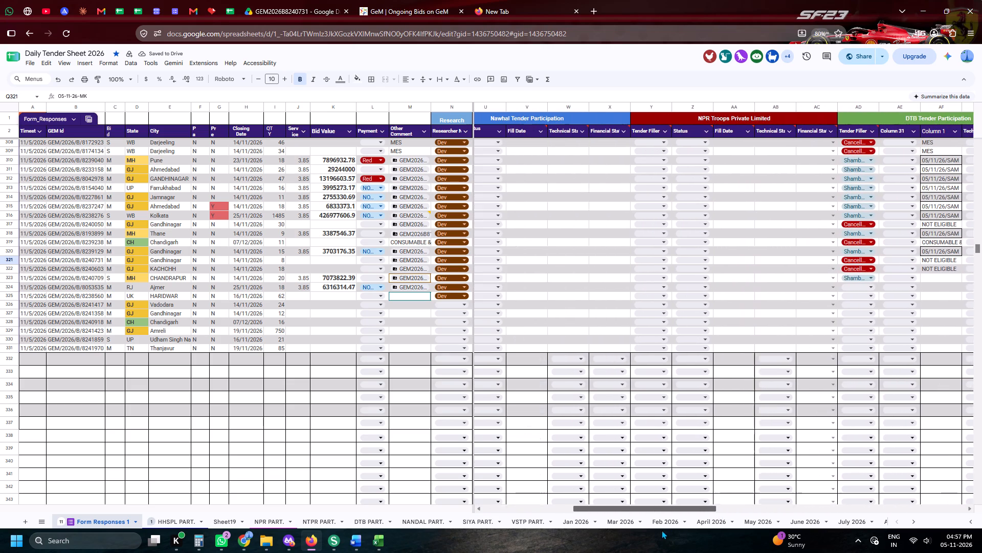
pyautogui.moveTo(661, 530); pyautogui.dragTo(655, 530)
pyautogui.scroll(6, 674, 408)
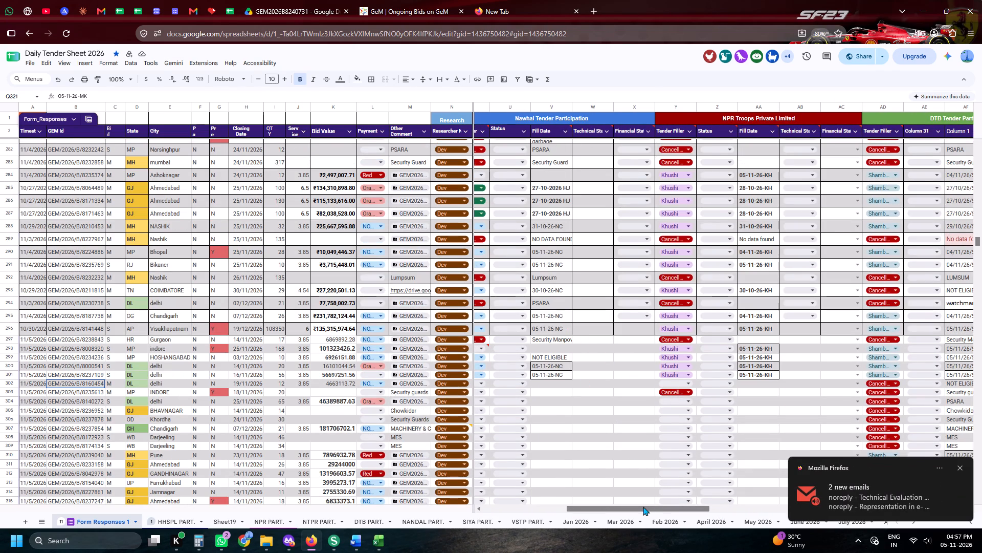
pyautogui.moveTo(643, 507); pyautogui.dragTo(640, 509)
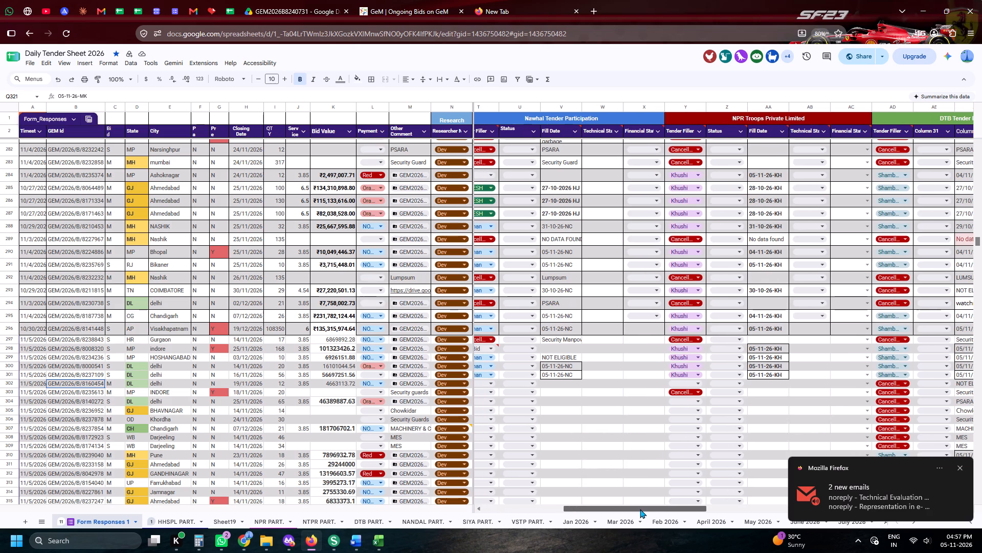
pyautogui.moveTo(640, 509); pyautogui.dragTo(611, 486)
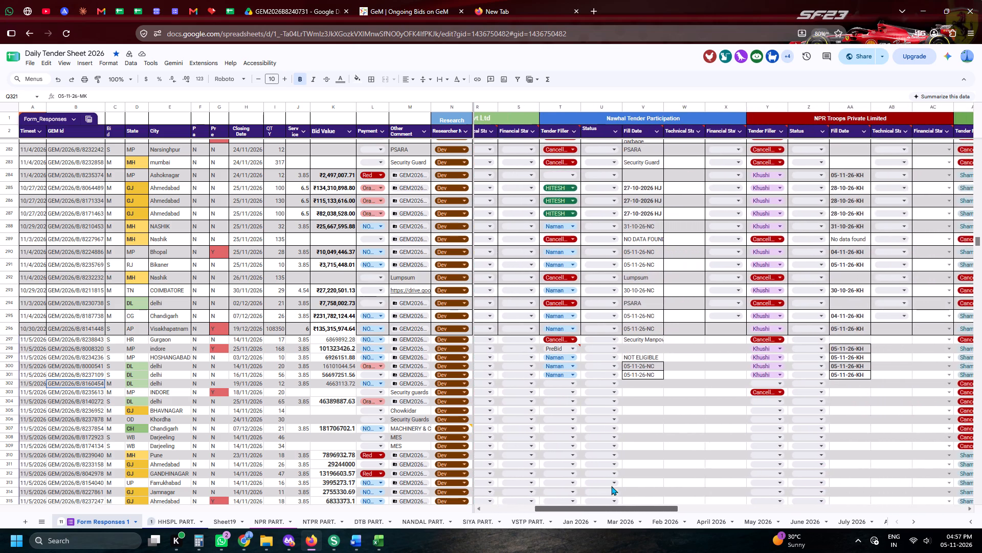
pyautogui.moveTo(611, 486); pyautogui.dragTo(711, 479)
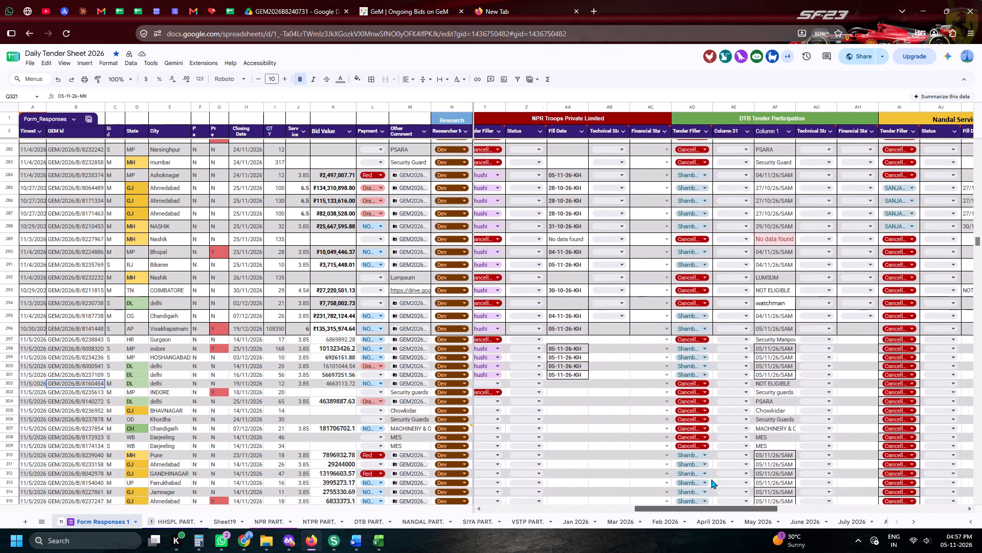
pyautogui.moveTo(711, 479); pyautogui.dragTo(812, 470)
pyautogui.click(903, 175)
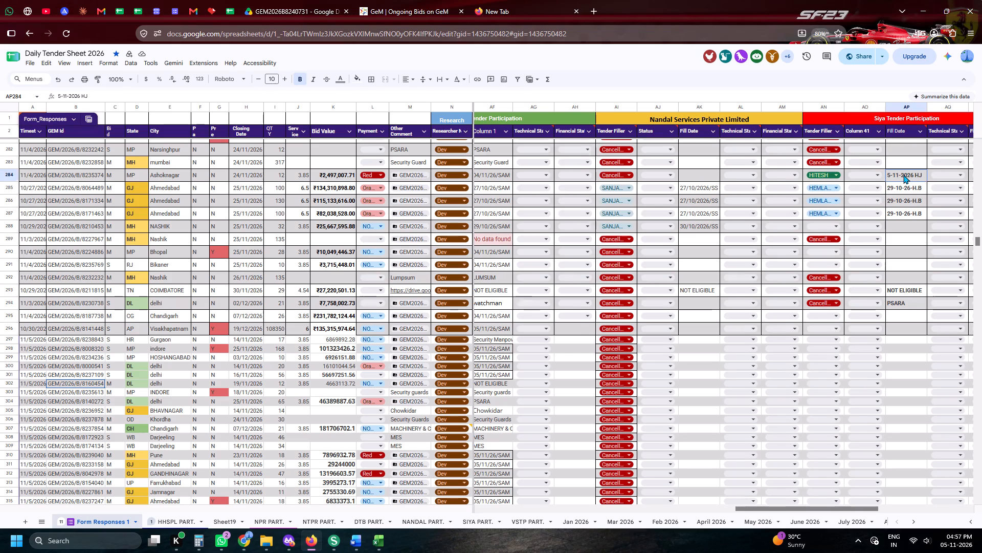
pyautogui.hotkey('ctrl', 'c')
pyautogui.hotkey('ctrl', 'f')
pyautogui.hotkey('ctrl', 'v')
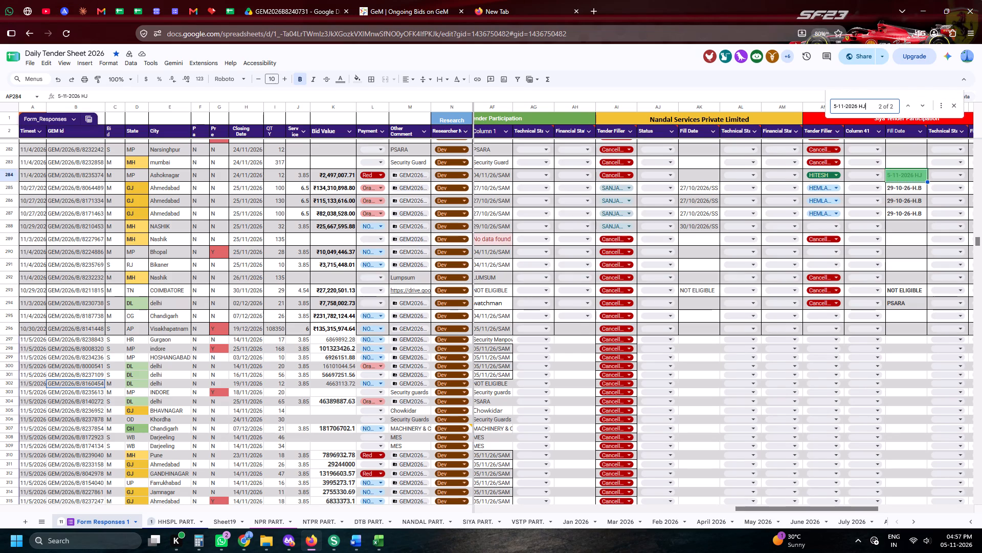
# Search the sheet for the Harshnath fill-date entry 05-11-26-MK.
pyautogui.moveTo(773, 507); pyautogui.dragTo(504, 505)
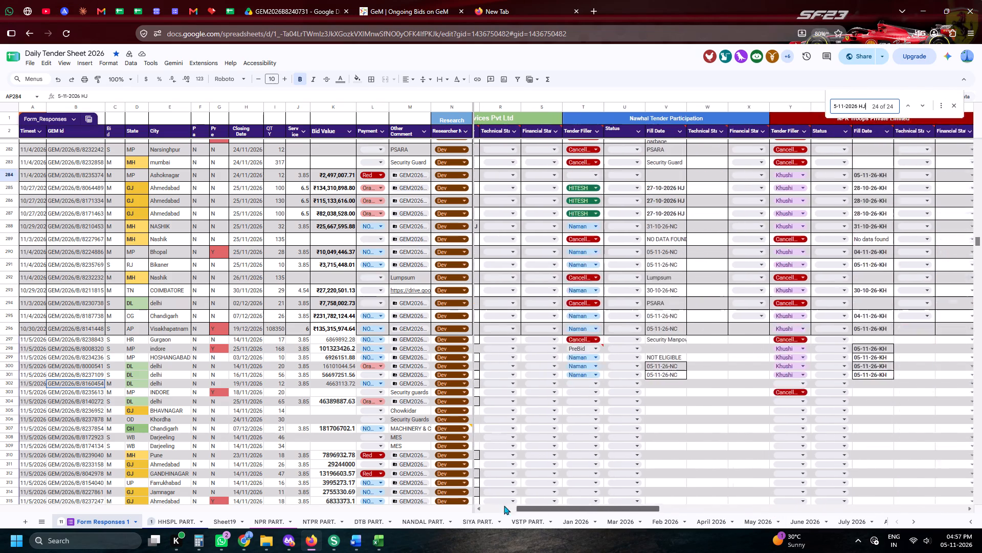
pyautogui.moveTo(504, 505); pyautogui.dragTo(471, 499)
pyautogui.scroll(-6, 598, 344)
pyautogui.click(585, 258)
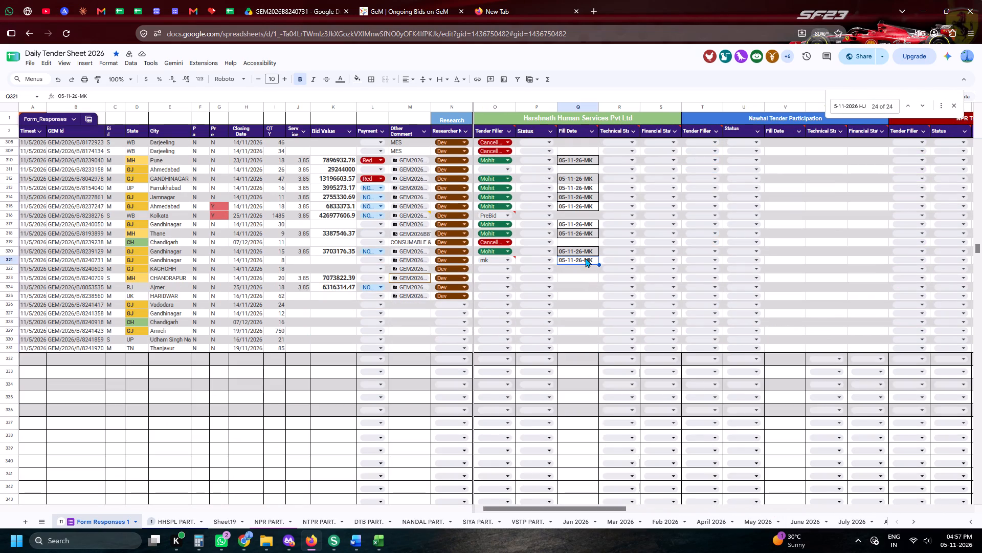
pyautogui.hotkey('ctrl', 'c')
pyautogui.hotkey('ctrl', 'f')
pyautogui.hotkey('ctrl', 'v')
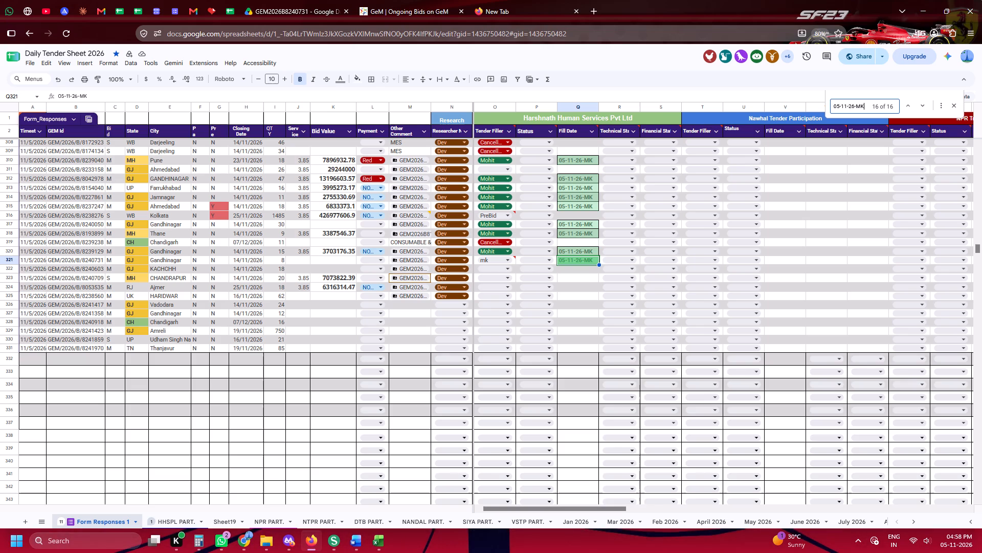
# Check the latest bid entries in the HHSPL PART. sheet and return to Form Responses 1.
pyautogui.click(461, 0)
pyautogui.click(300, 0)
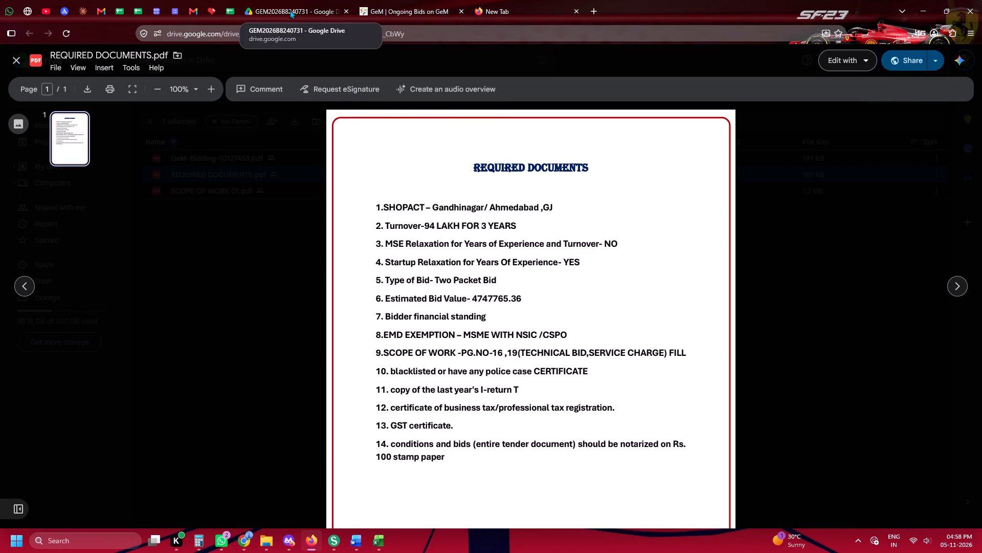
pyautogui.click(234, 7)
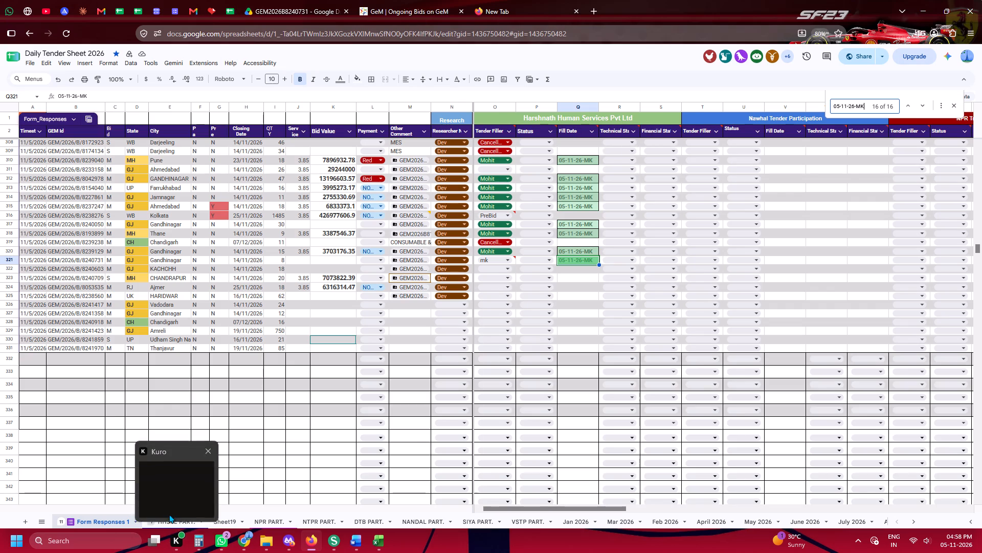
pyautogui.click(183, 516)
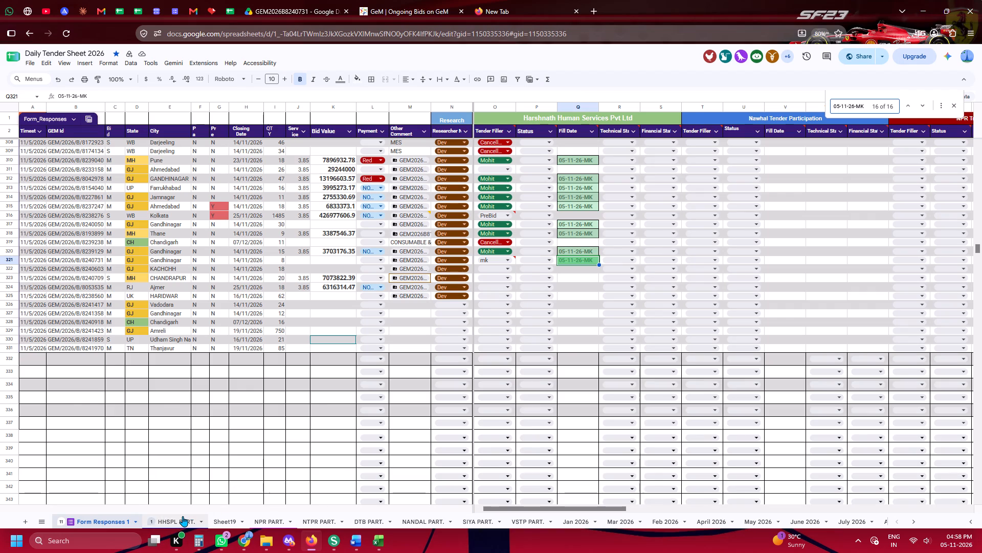
pyautogui.scroll(-4, 352, 386)
pyautogui.scroll(2, 352, 386)
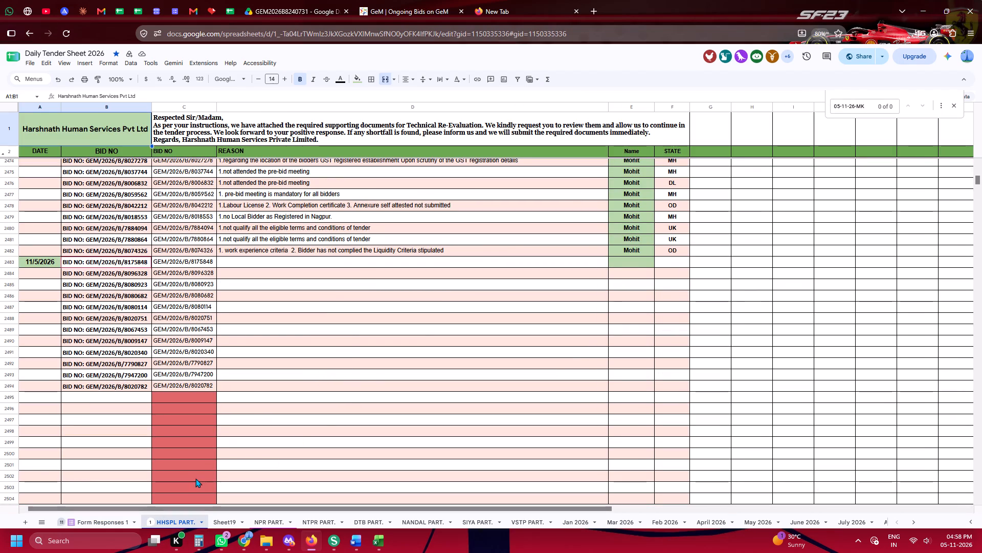
pyautogui.click(105, 518)
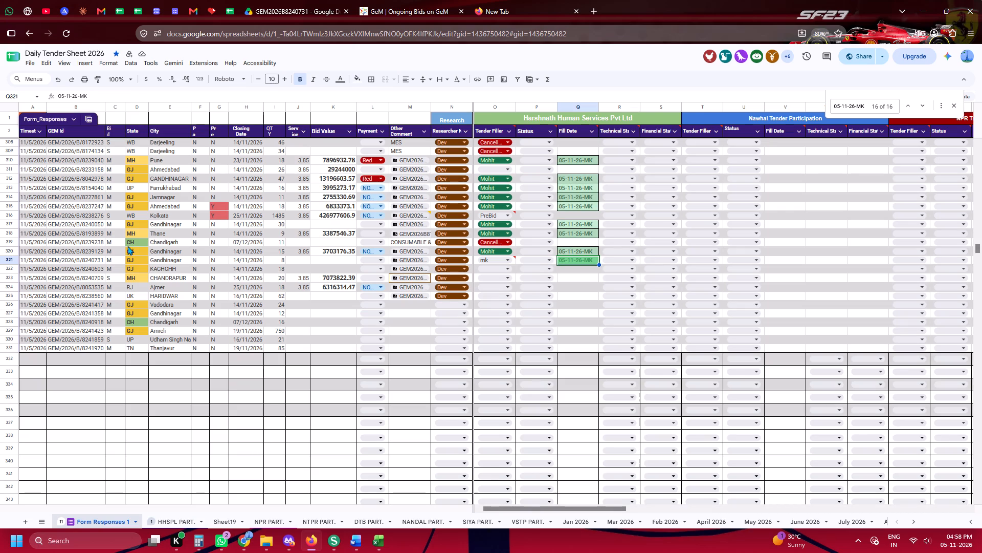
# Open the Harshnath Human Services website in the blank browser tab and look through its entire home page.
pyautogui.click(411, 0)
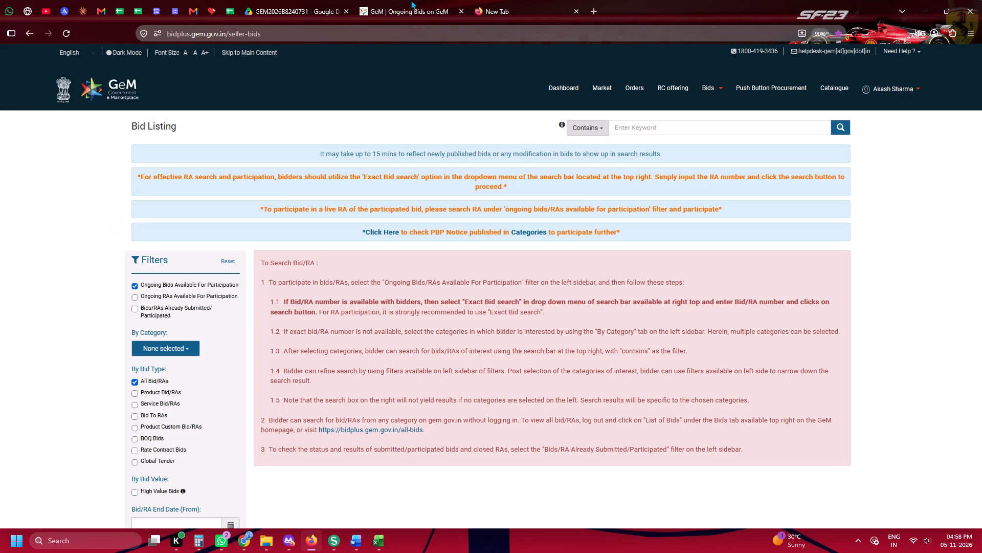
pyautogui.click(582, 0)
pyautogui.click(602, 173)
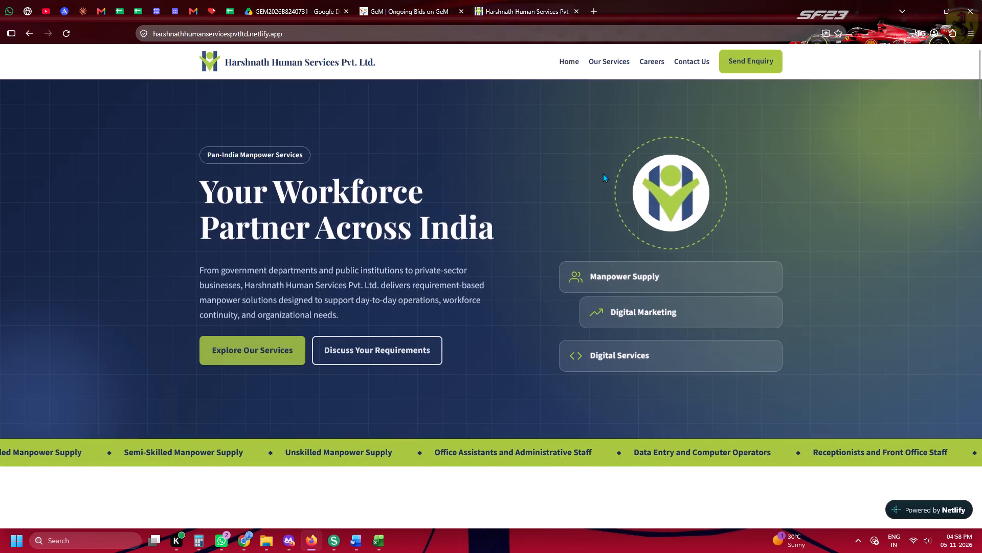
pyautogui.scroll(-8, 626, 216)
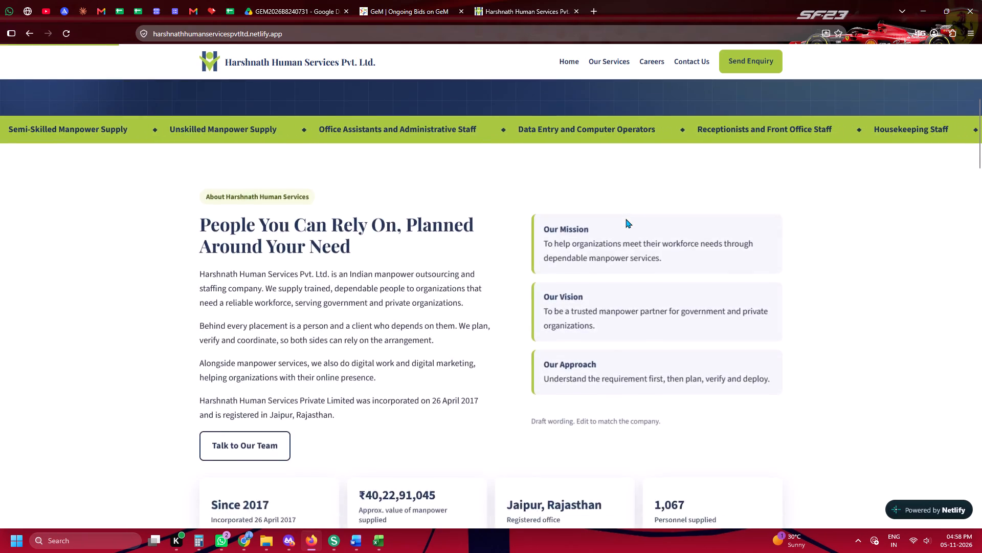
pyautogui.scroll(-12, 626, 219)
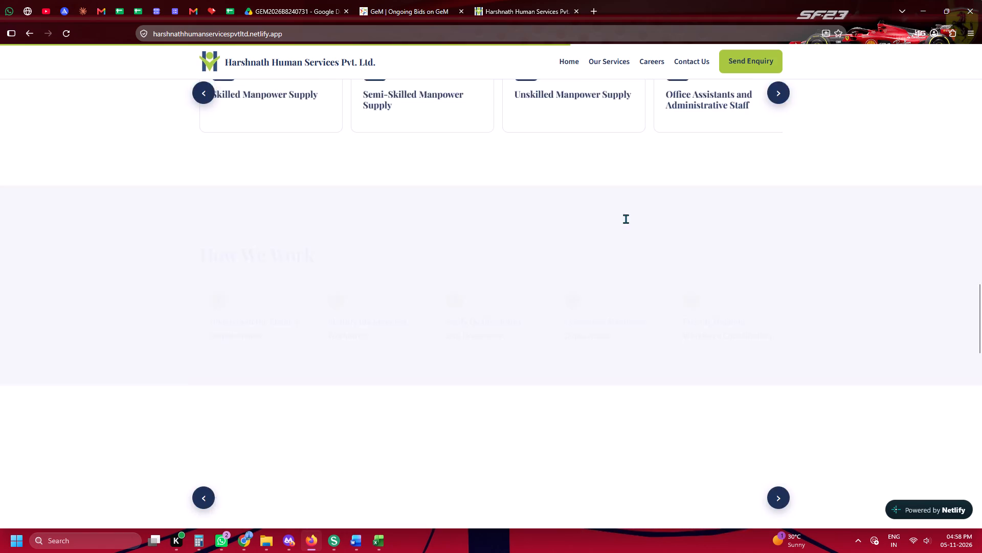
pyautogui.scroll(-11, 626, 219)
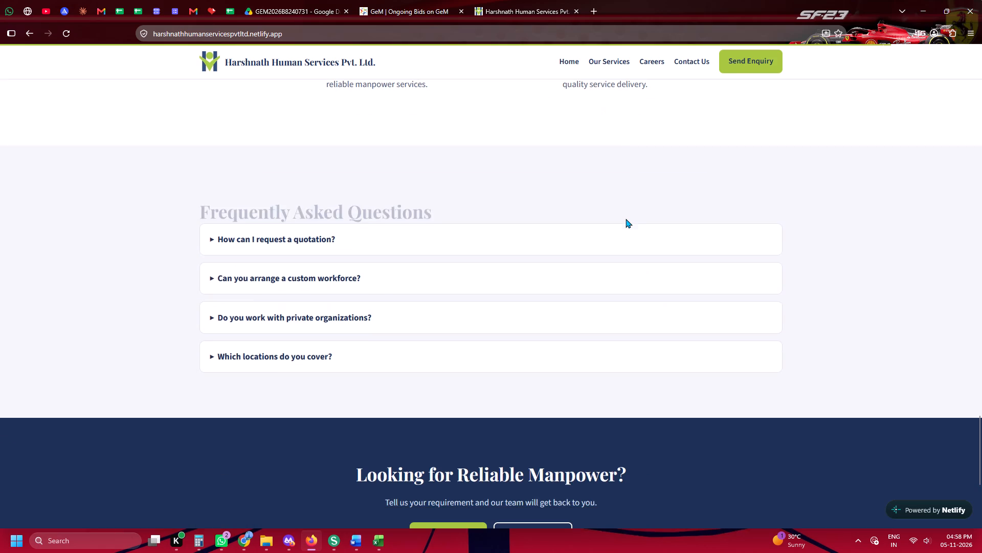
pyautogui.scroll(-4, 626, 219)
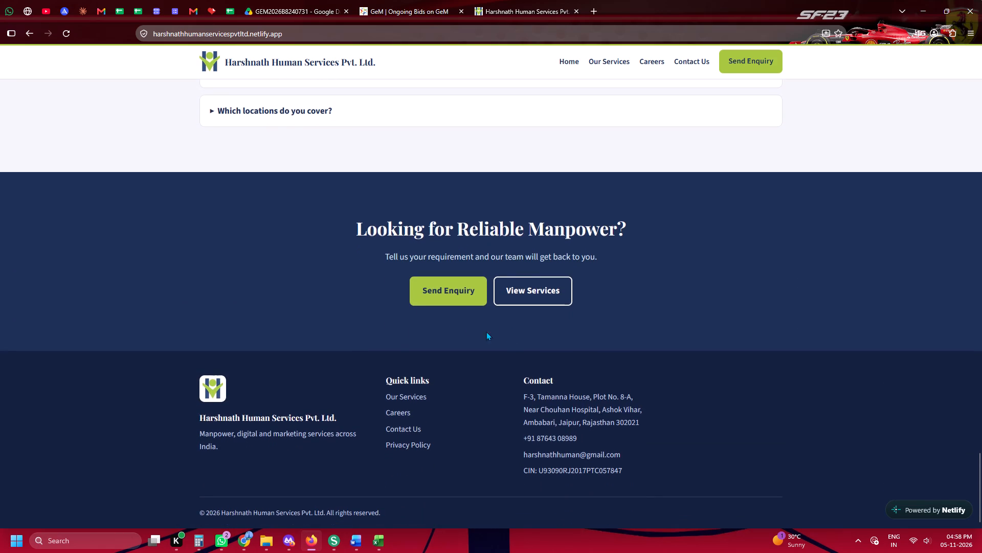
# Open the website's Send Enquiry form and look over the contact page.
pyautogui.click(452, 299)
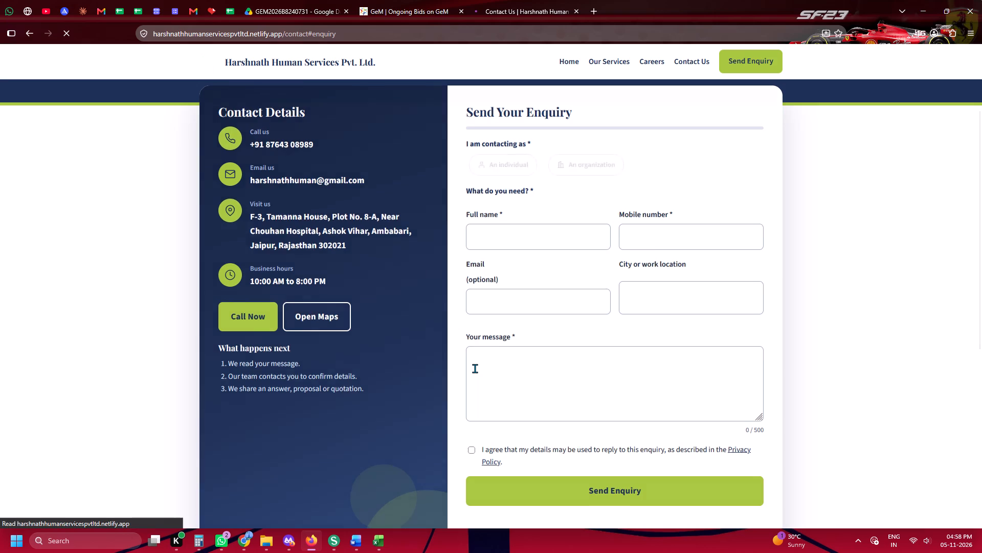
pyautogui.scroll(-5, 498, 326)
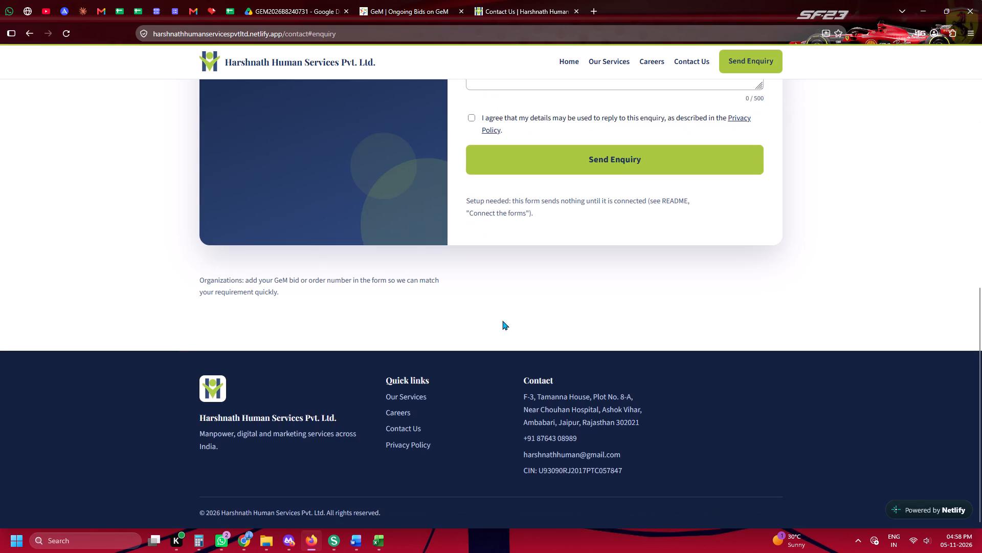
# Open the Our Services page and examine the service cards and the note about editing services.html.
pyautogui.click(602, 63)
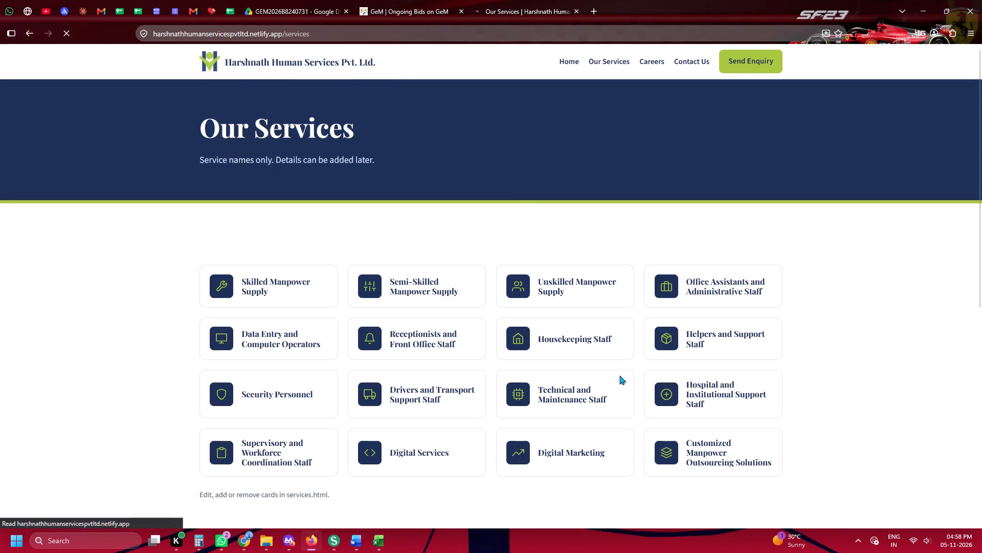
pyautogui.click(573, 292)
pyautogui.click(450, 284)
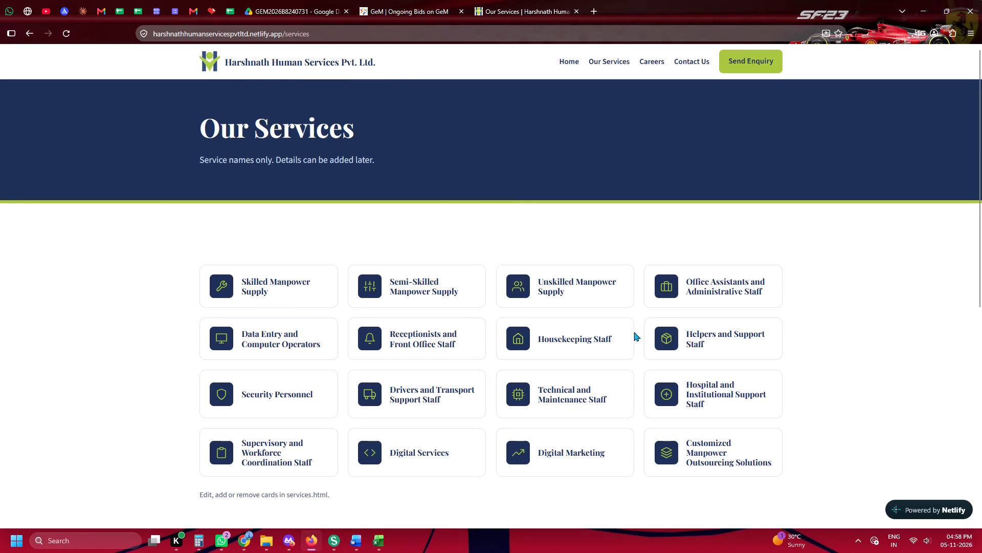
pyautogui.scroll(-2, 397, 321)
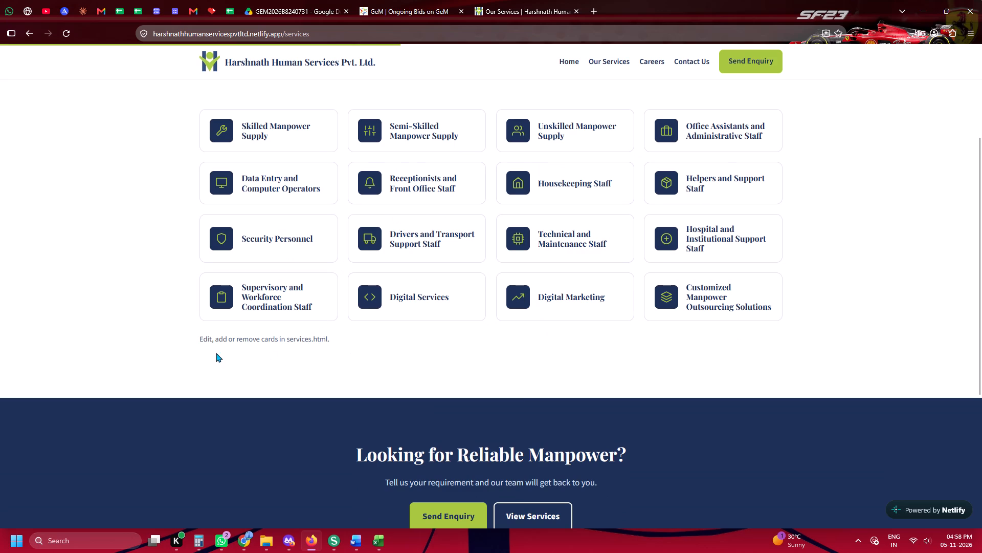
pyautogui.moveTo(206, 341); pyautogui.dragTo(333, 335)
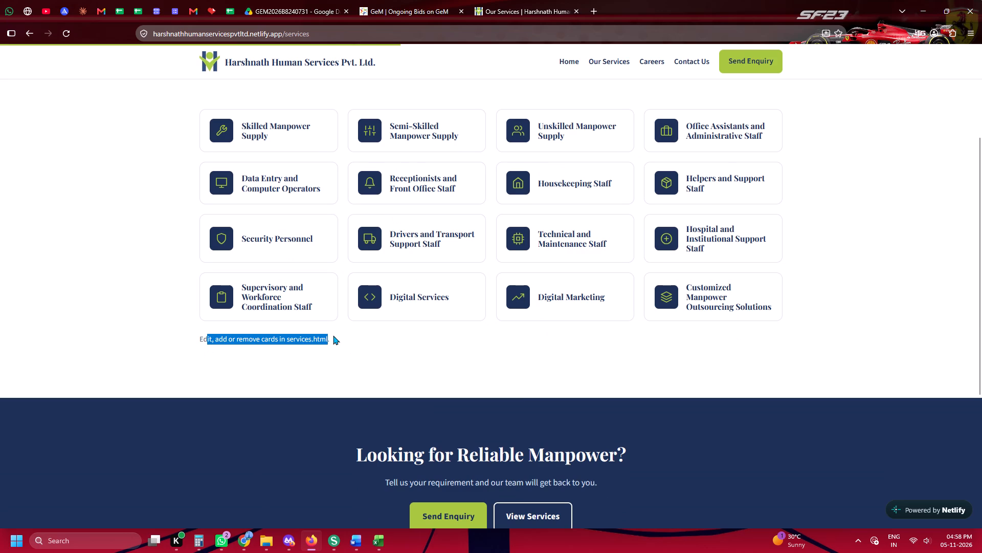
pyautogui.click(427, 273)
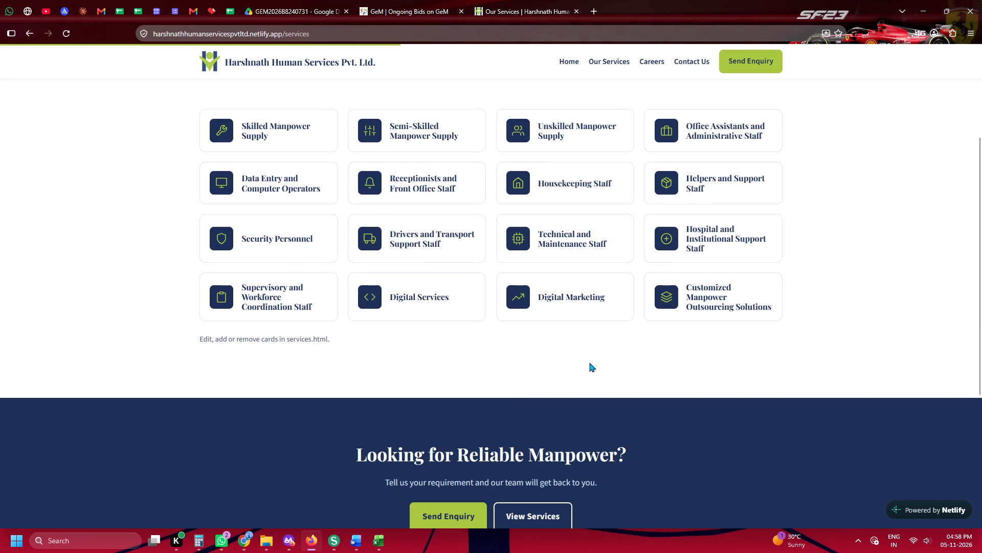
pyautogui.scroll(-5, 589, 363)
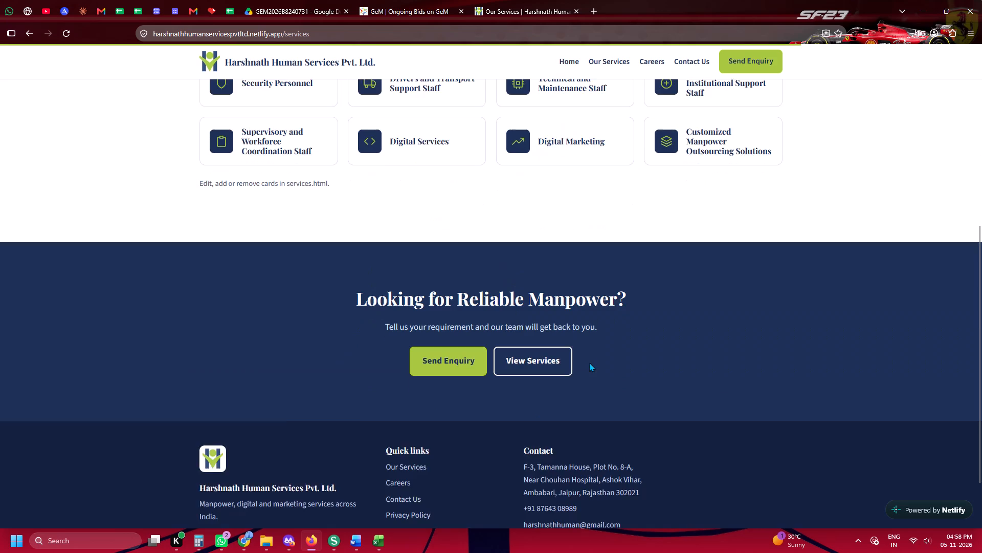
# Glance at the REQUIRED DOCUMENTS PDF in Google Drive and close the Harshnath Human Services website.
pyautogui.click(523, 290)
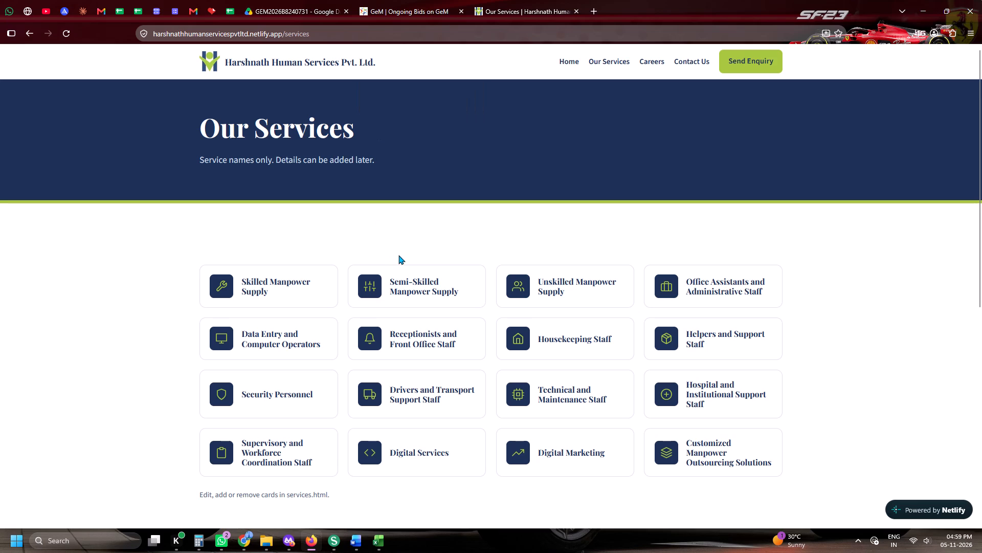
pyautogui.click(252, 0)
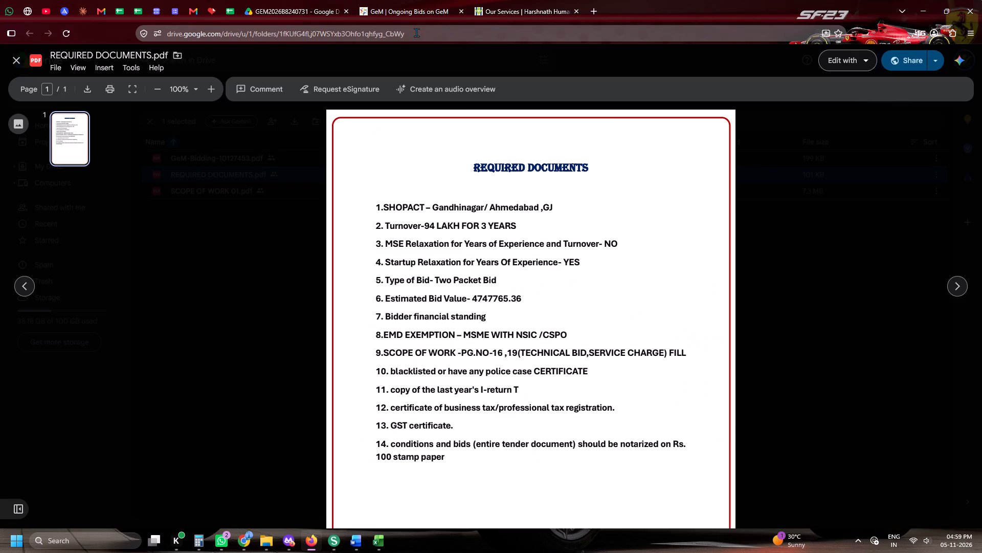
pyautogui.click(473, 18)
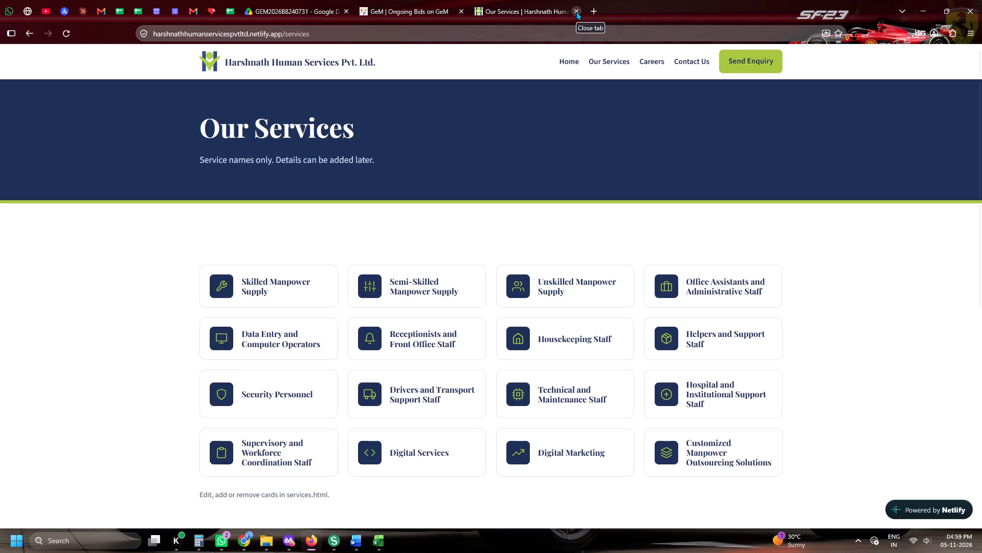
pyautogui.click(576, 11)
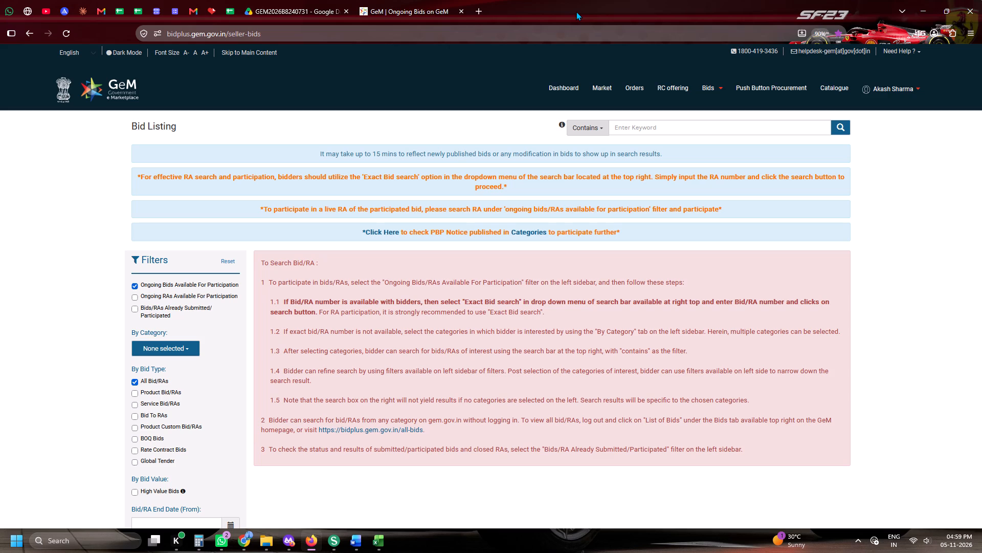
# In the Daily Tender Sheet, highlight row 321 and check its entries across the participating companies' columns.
pyautogui.click(224, 0)
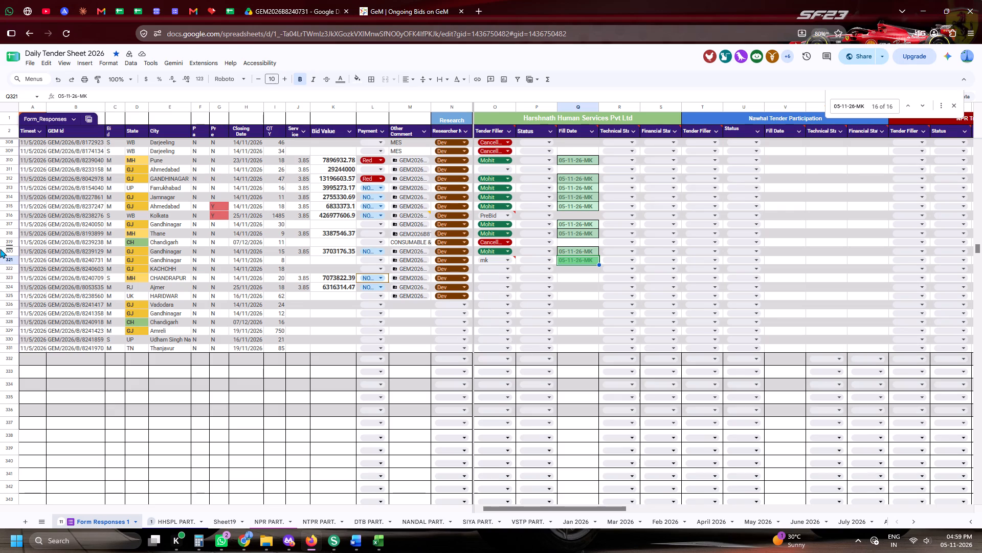
pyautogui.click(0, 258)
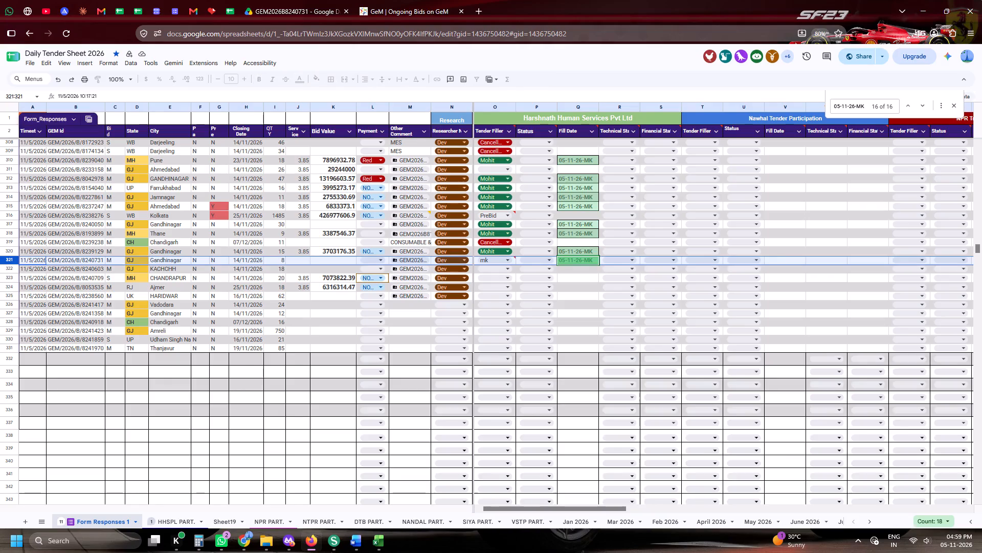
pyautogui.moveTo(507, 509); pyautogui.dragTo(633, 509)
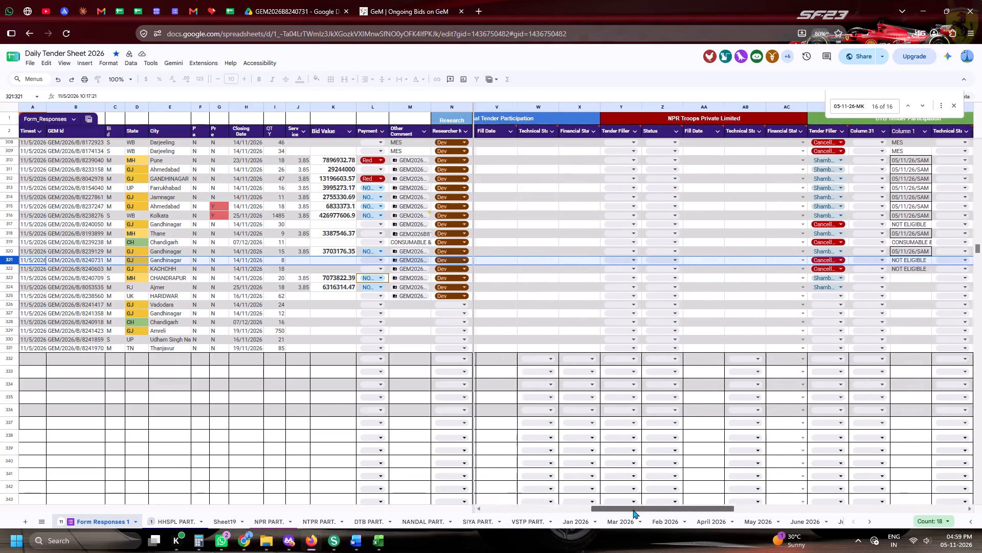
pyautogui.moveTo(633, 509); pyautogui.dragTo(491, 498)
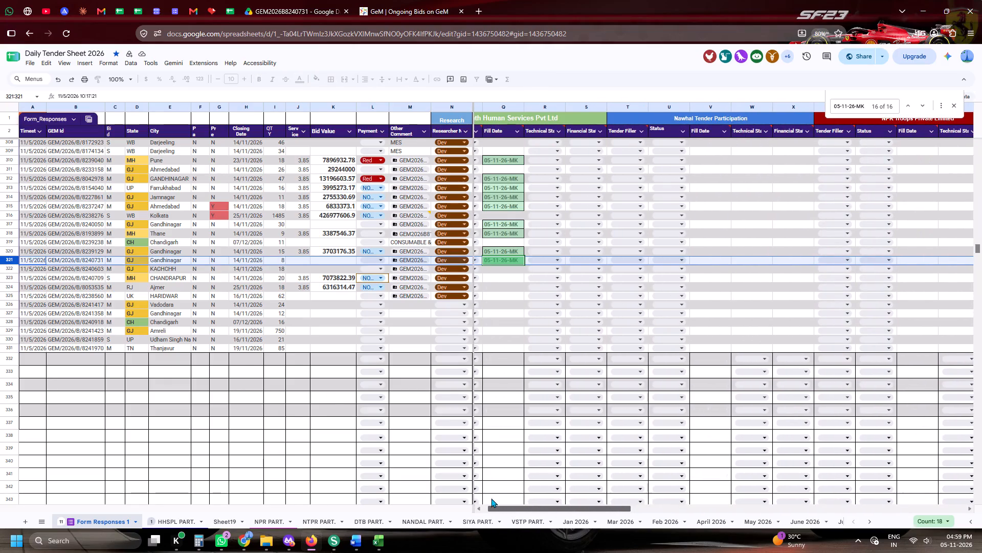
pyautogui.moveTo(491, 498); pyautogui.dragTo(733, 479)
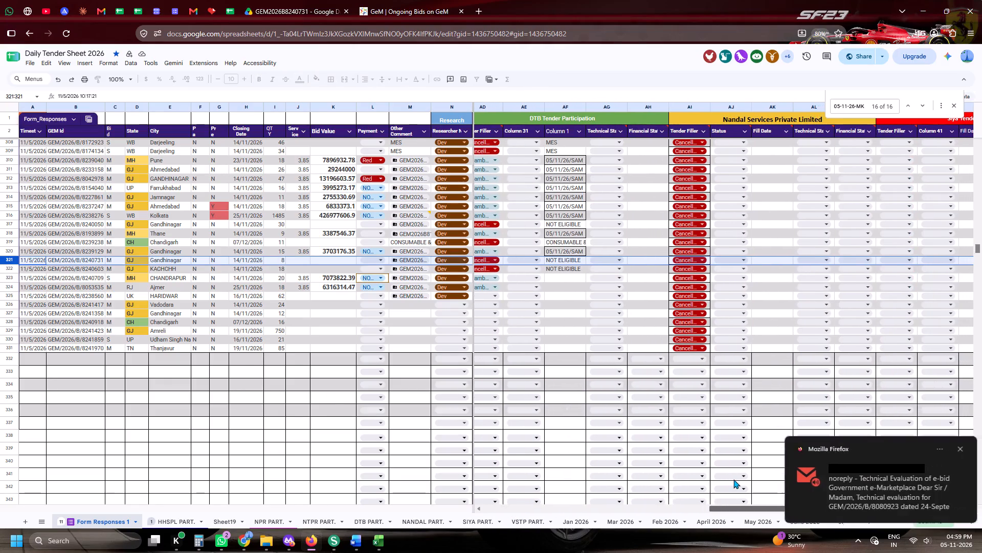
pyautogui.moveTo(733, 479); pyautogui.dragTo(378, 443)
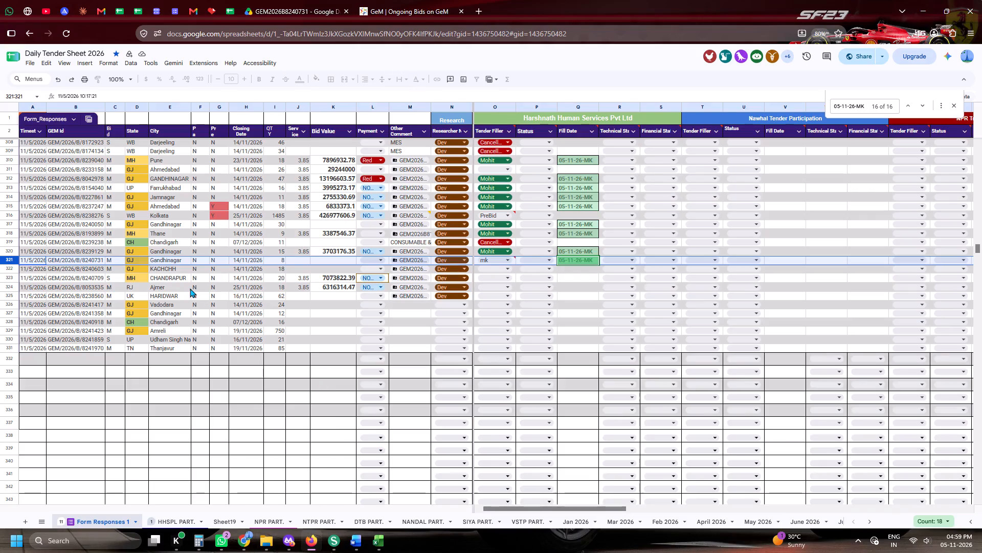
# Copy bid number GEM/2026/B/8240731 from row 321 and look it up on GeM using Exact Bid Search.
pyautogui.click(96, 262)
pyautogui.rightClick(96, 262)
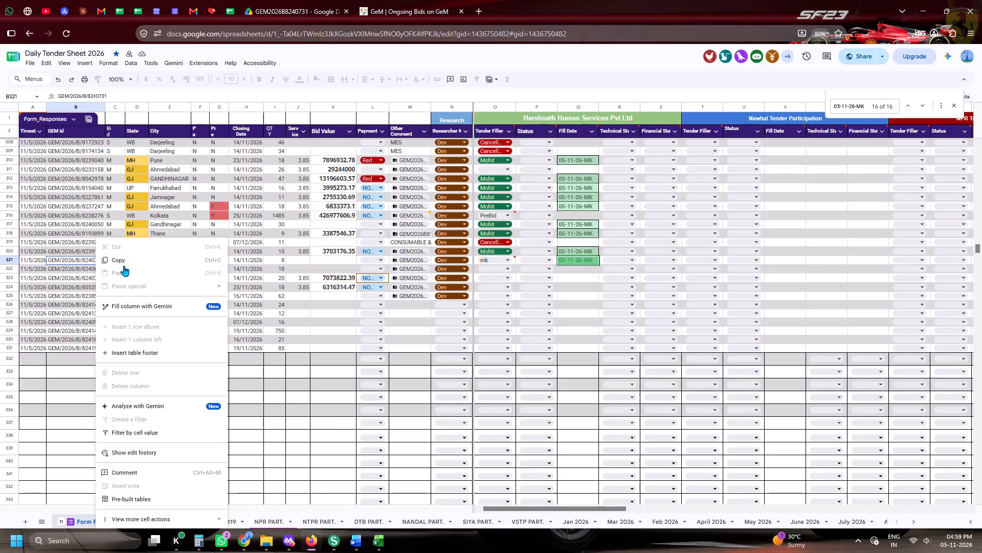
pyautogui.click(125, 265)
pyautogui.click(430, 0)
pyautogui.click(644, 123)
pyautogui.rightClick(644, 123)
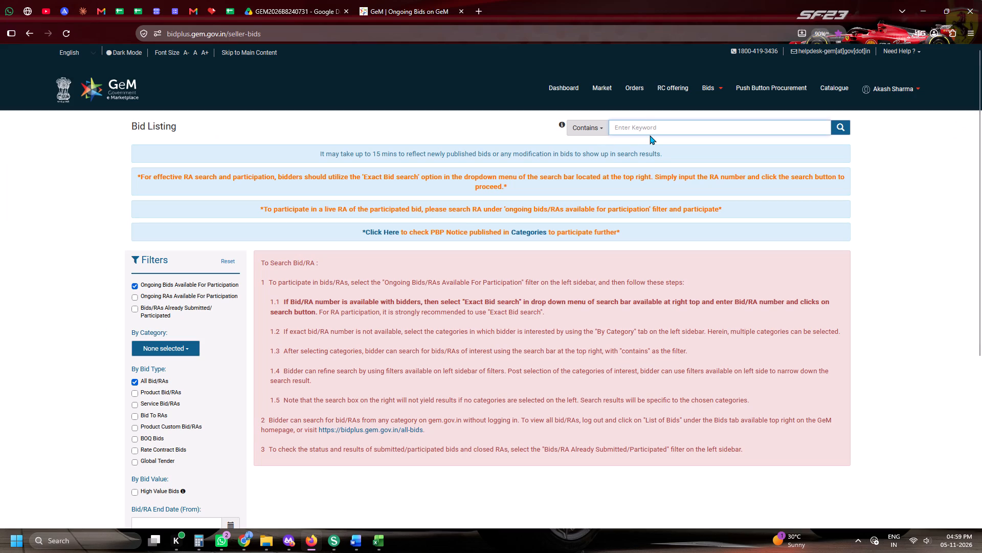
pyautogui.press('v')
pyautogui.hotkey('ctrl', 'a')
pyautogui.hotkey('ctrl', 'v')
pyautogui.click(588, 122)
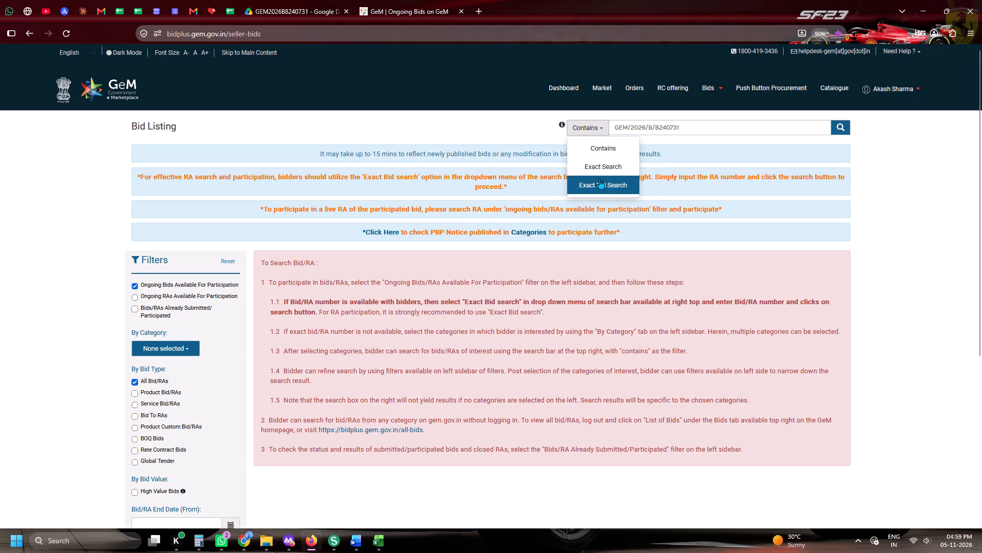
pyautogui.click(599, 179)
pyautogui.click(840, 133)
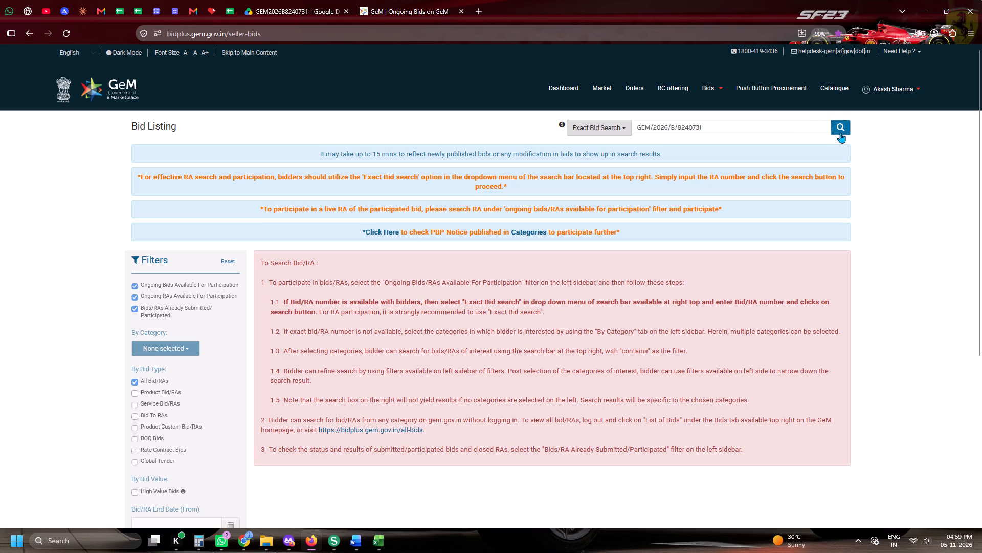
# Start participating in the bid and save the ownership and technology-transfer compliance with No, No and Yes for the certification.
pyautogui.click(821, 346)
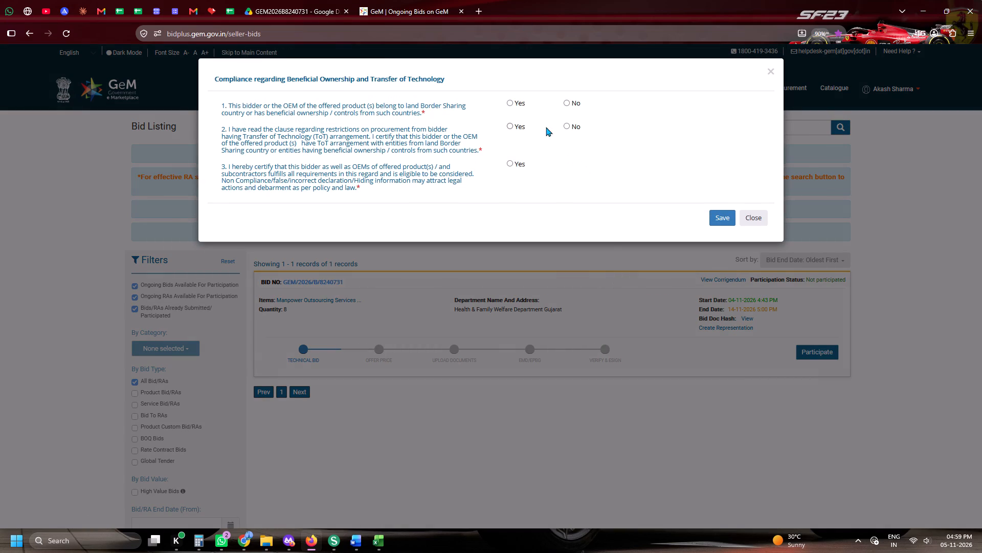
pyautogui.click(578, 129)
pyautogui.click(576, 101)
pyautogui.click(531, 168)
pyautogui.click(725, 219)
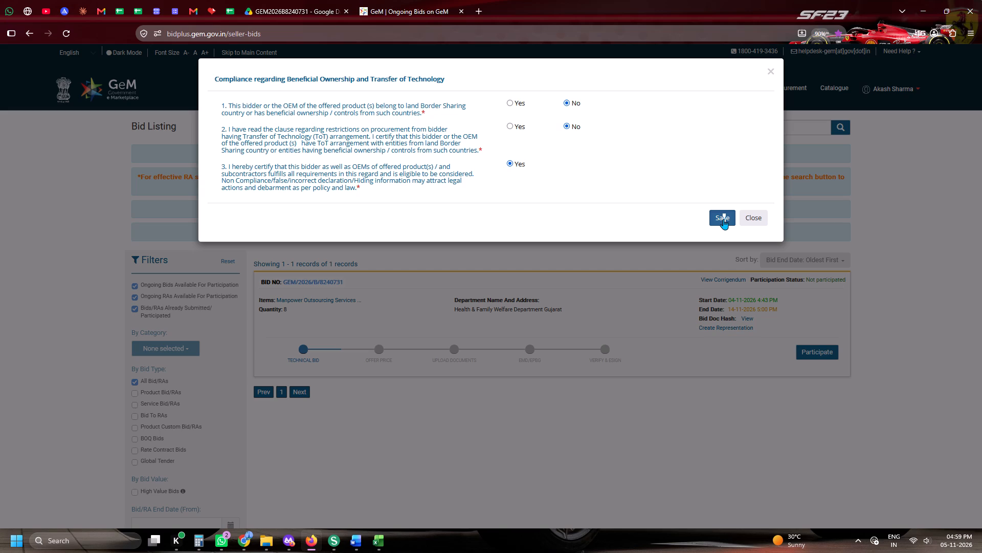
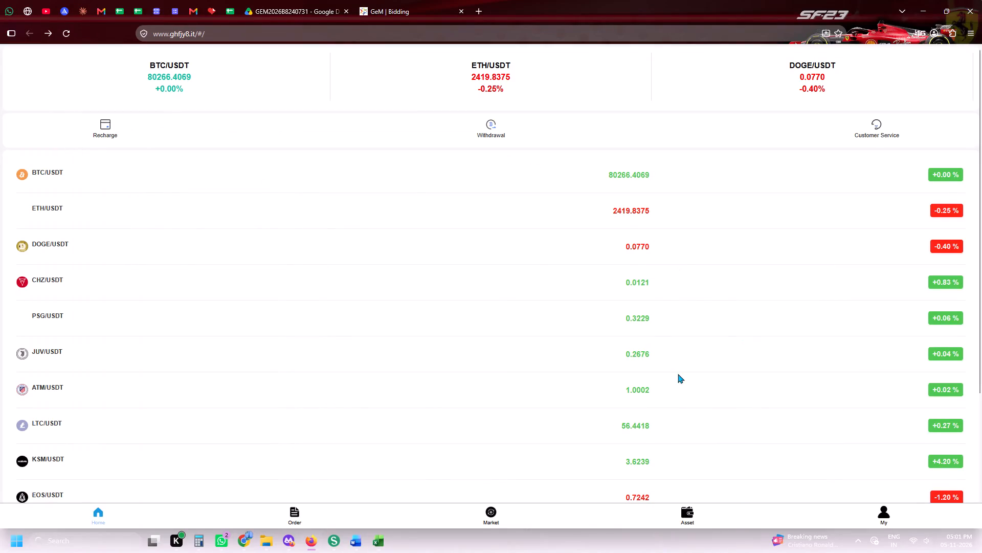
# Look over the crypto trading site's account and asset pages, and study the BTC/USDT chart at the 5M, 30M, 1H and 1D intervals.
pyautogui.click(888, 516)
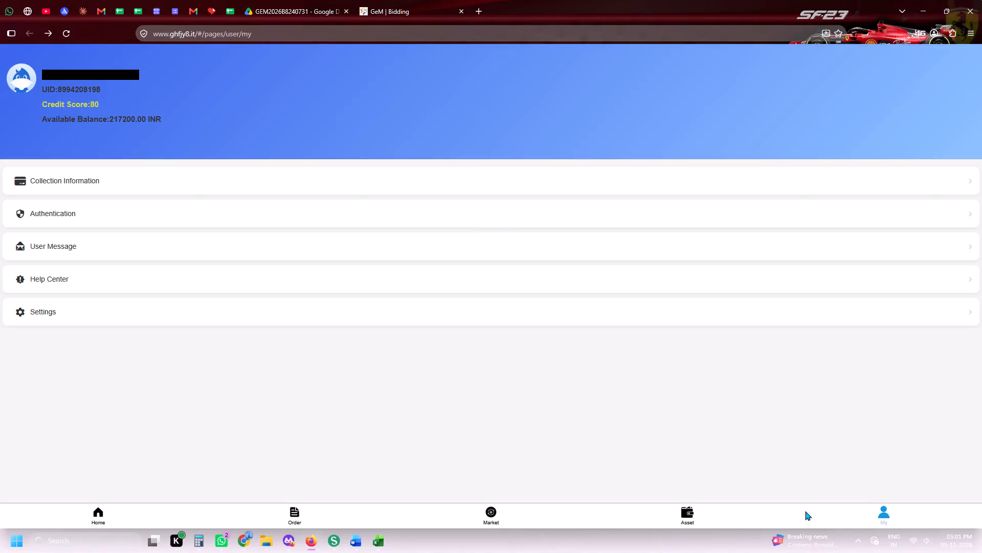
pyautogui.click(673, 517)
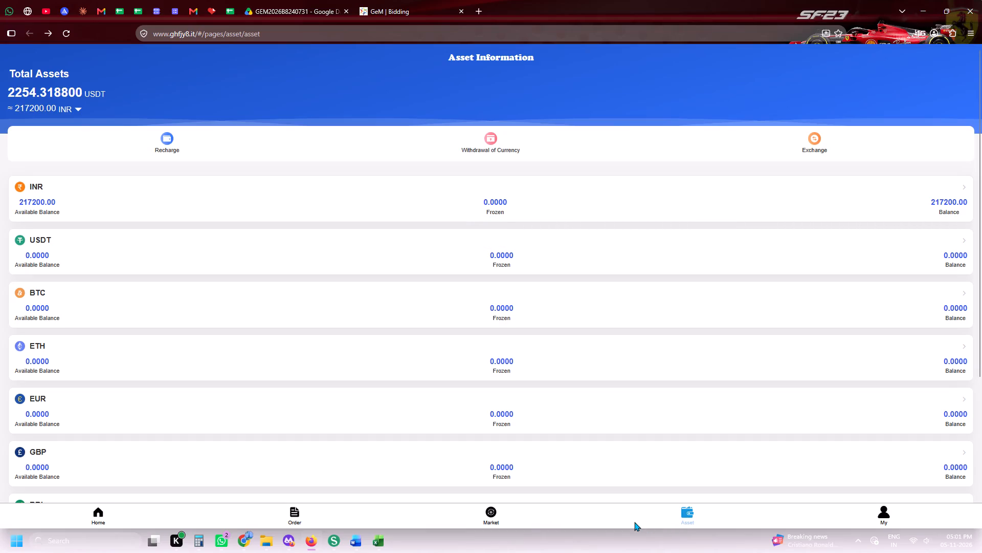
pyautogui.click(499, 516)
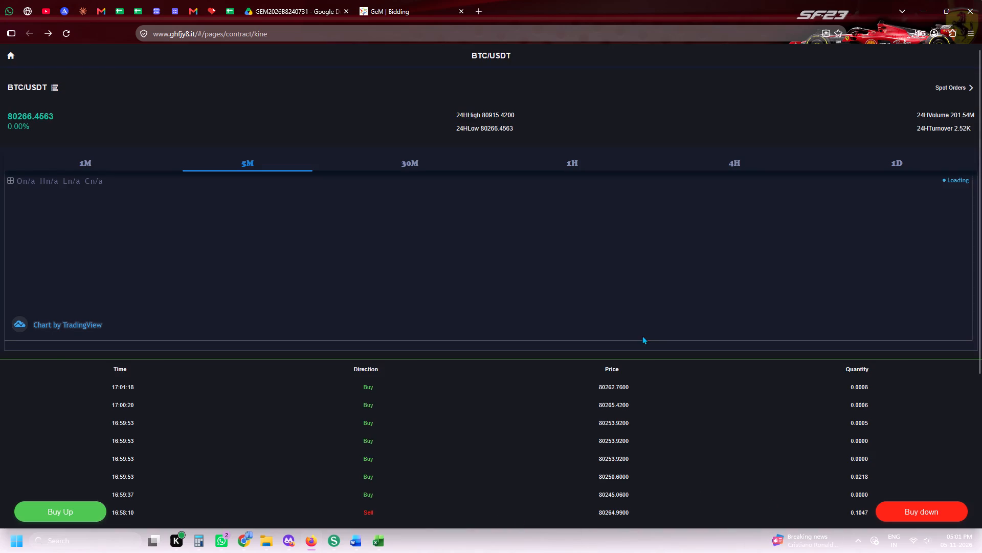
pyautogui.moveTo(708, 241); pyautogui.dragTo(186, 275)
pyautogui.click(84, 326)
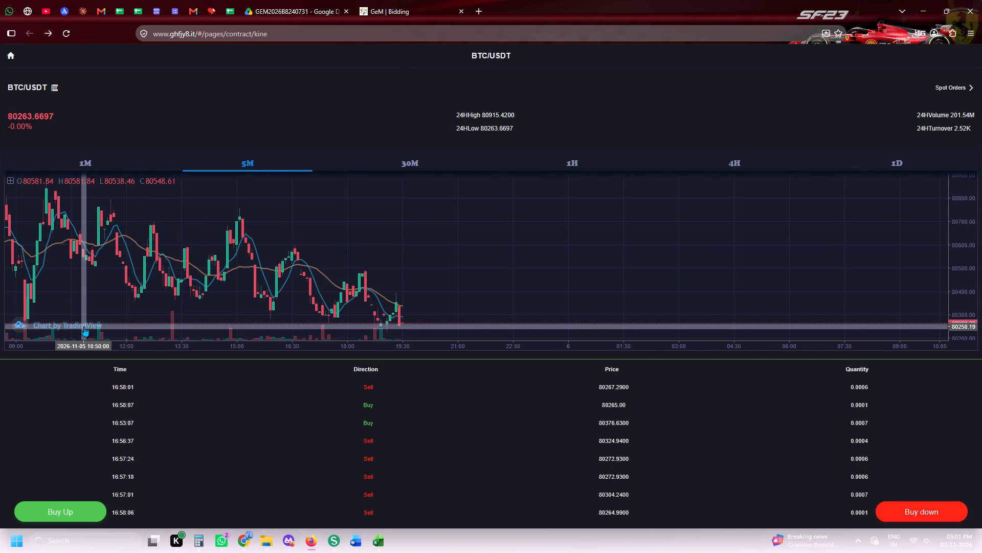
pyautogui.click(78, 326)
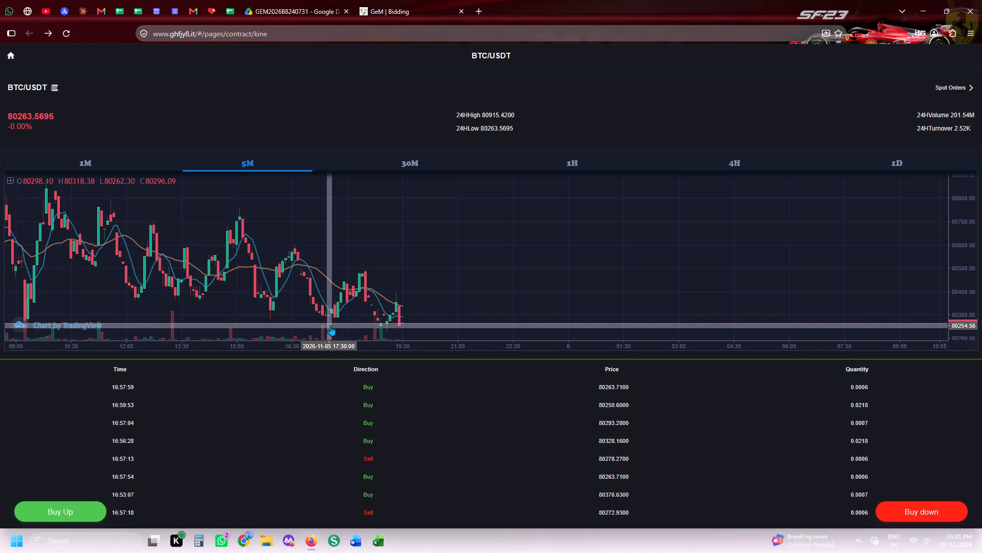
pyautogui.moveTo(330, 325); pyautogui.dragTo(773, 274)
pyautogui.moveTo(450, 285); pyautogui.dragTo(621, 294)
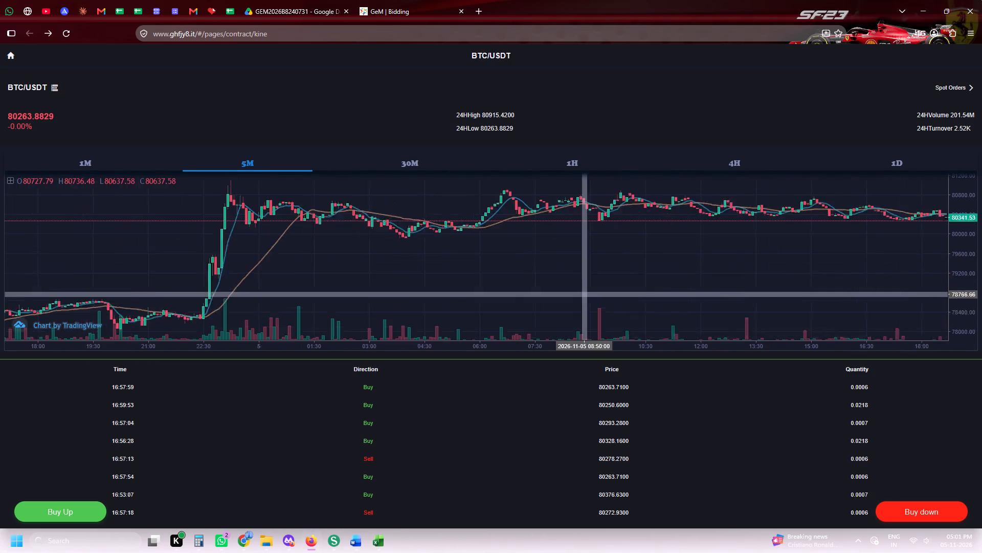
pyautogui.moveTo(621, 294); pyautogui.dragTo(668, 296)
pyautogui.click(418, 162)
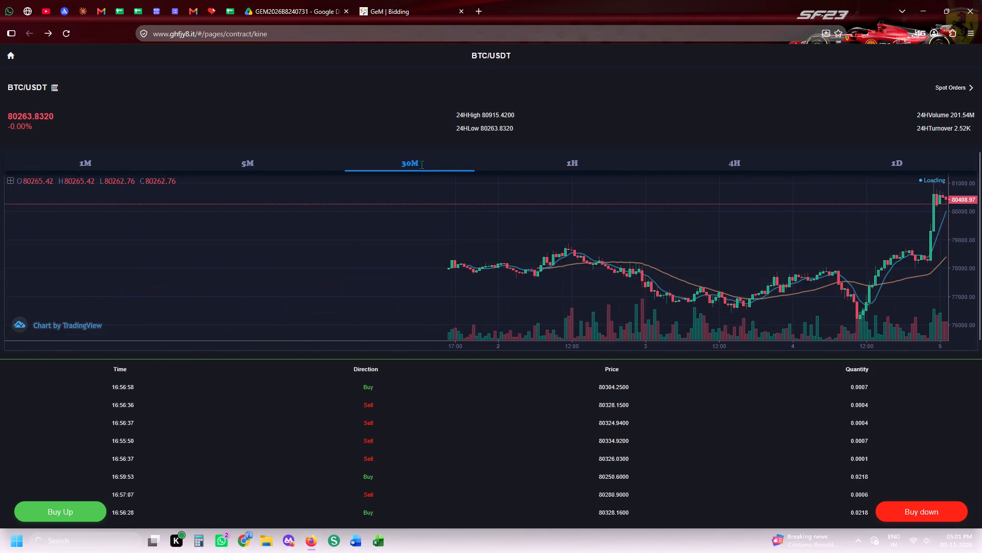
pyautogui.click(590, 167)
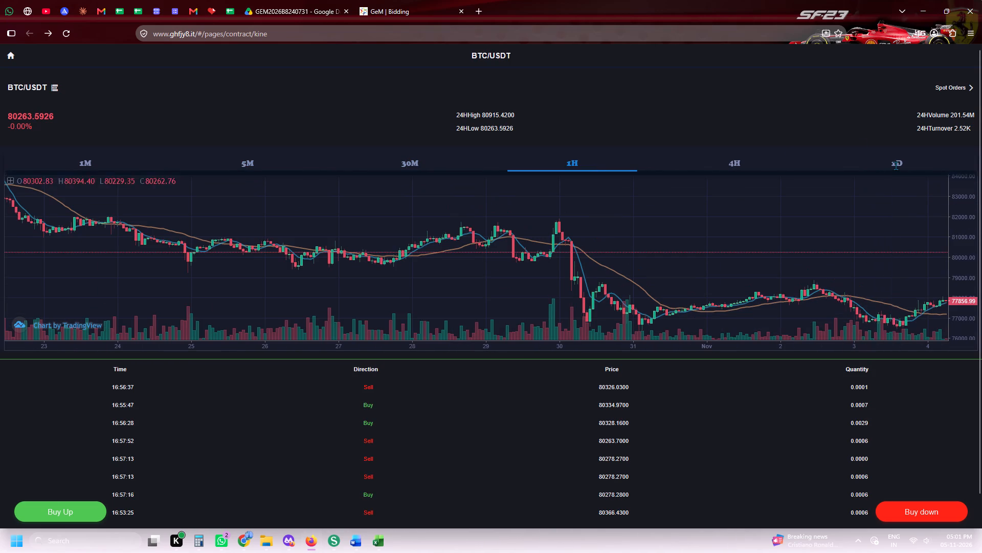
pyautogui.click(896, 159)
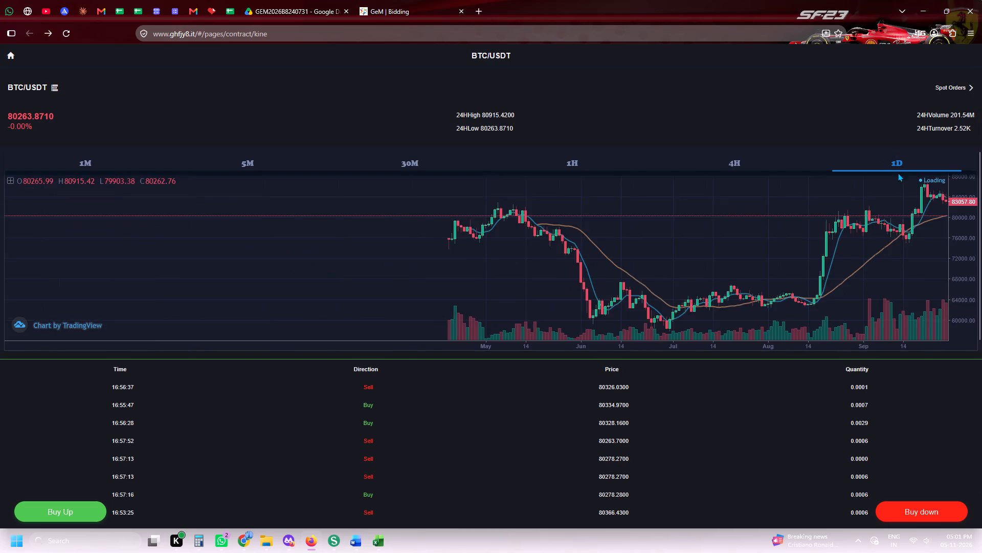
pyautogui.moveTo(927, 320); pyautogui.dragTo(448, 302)
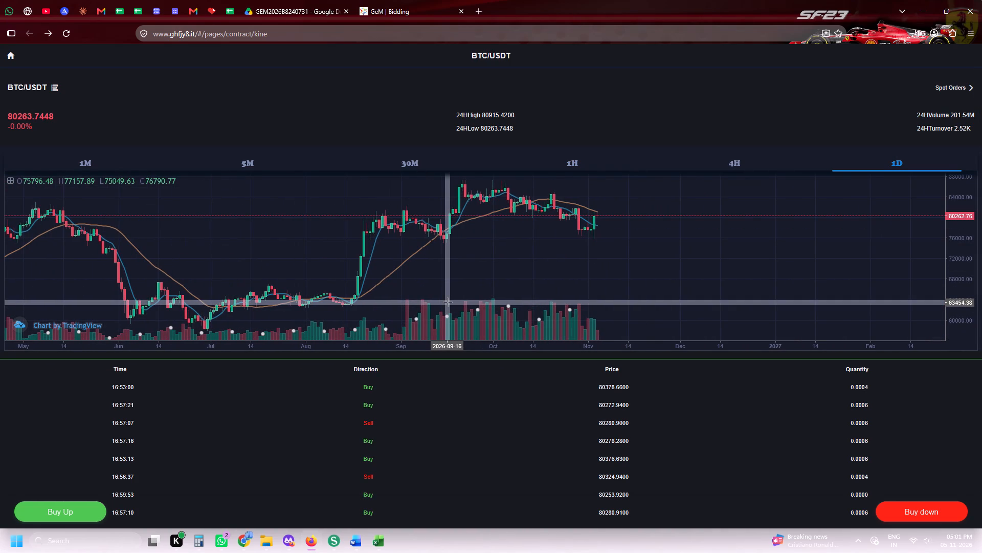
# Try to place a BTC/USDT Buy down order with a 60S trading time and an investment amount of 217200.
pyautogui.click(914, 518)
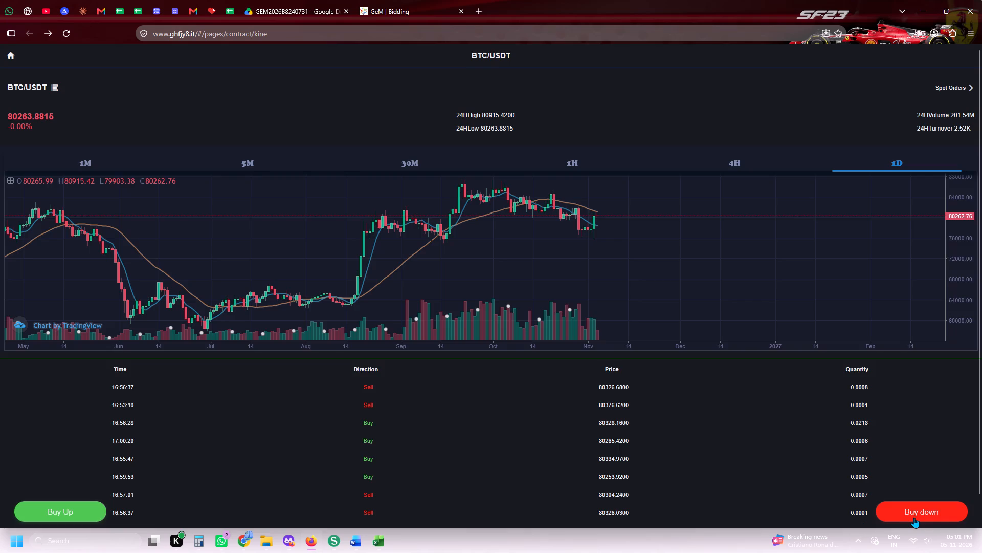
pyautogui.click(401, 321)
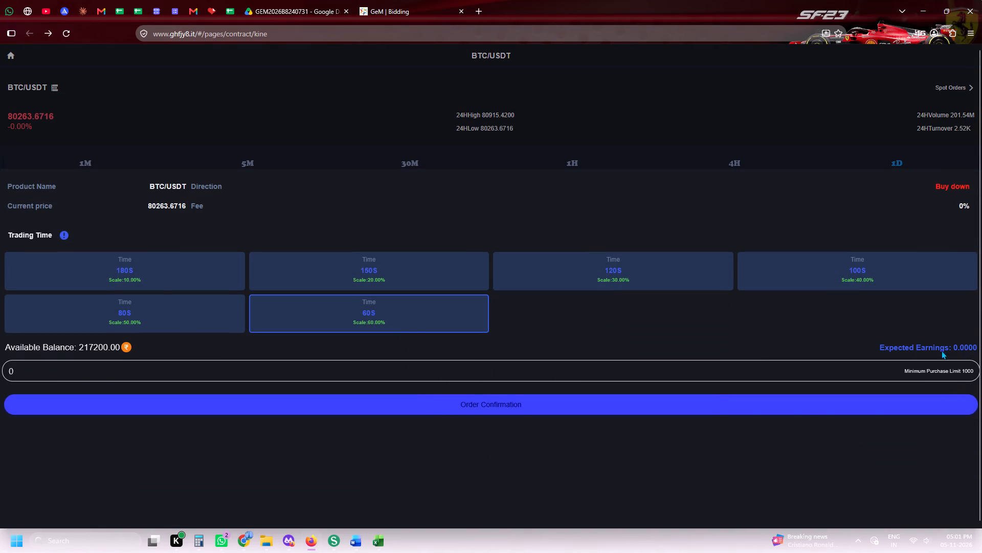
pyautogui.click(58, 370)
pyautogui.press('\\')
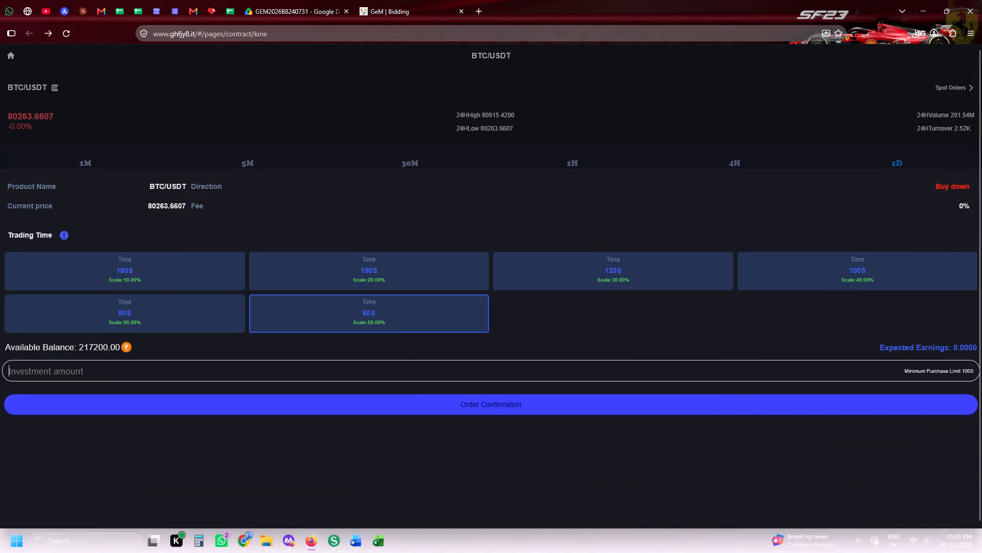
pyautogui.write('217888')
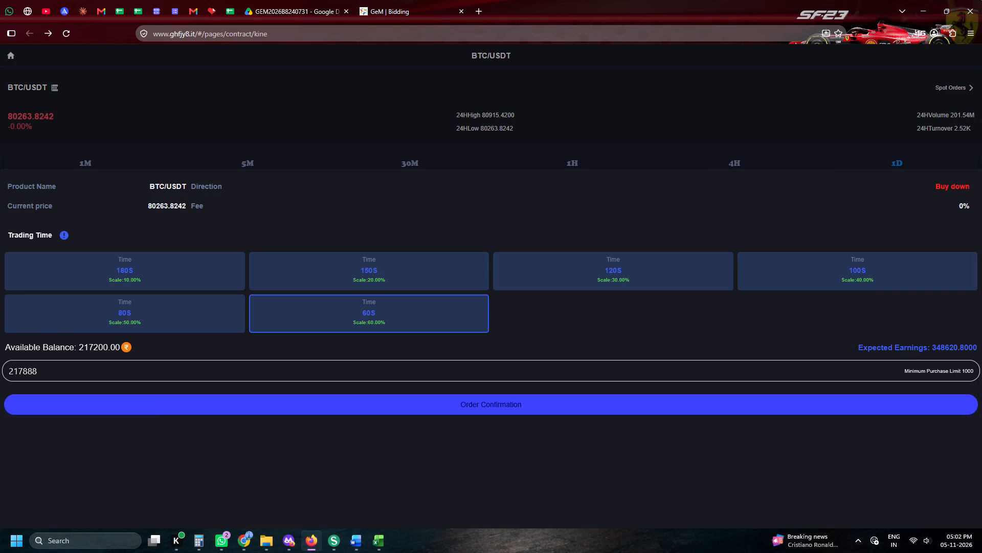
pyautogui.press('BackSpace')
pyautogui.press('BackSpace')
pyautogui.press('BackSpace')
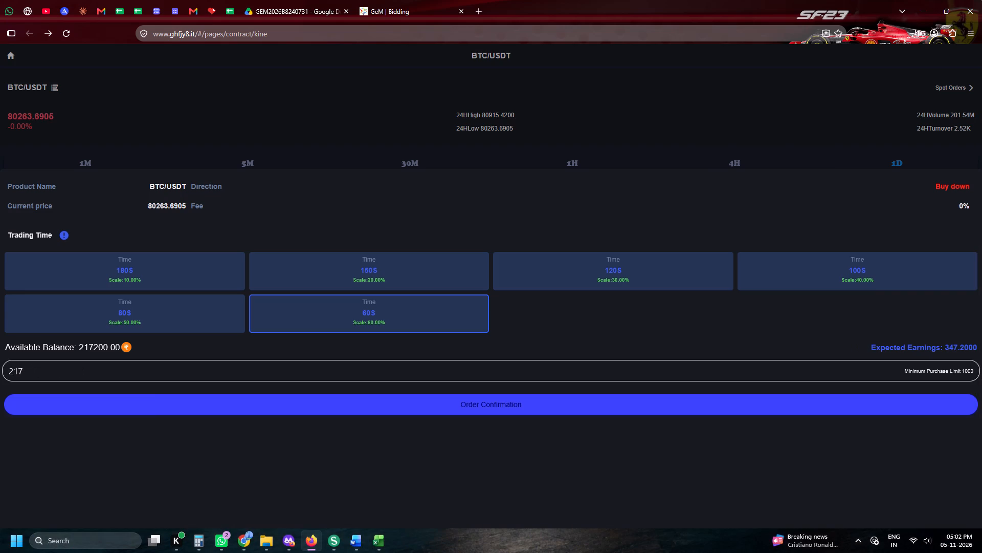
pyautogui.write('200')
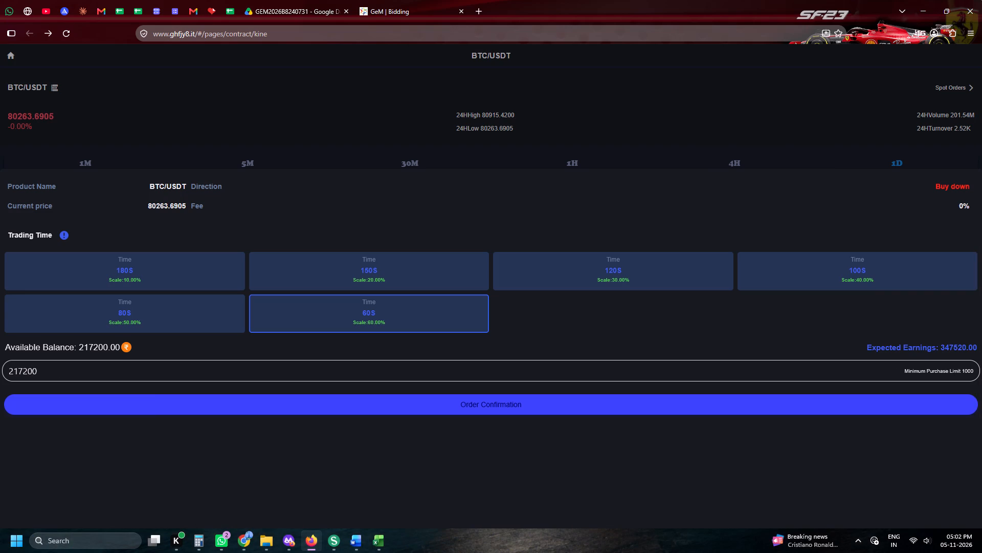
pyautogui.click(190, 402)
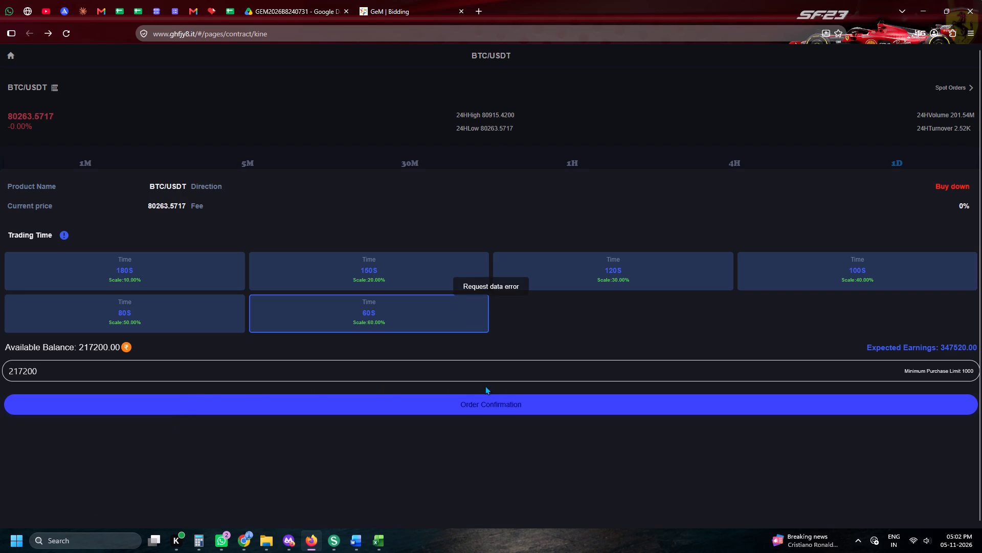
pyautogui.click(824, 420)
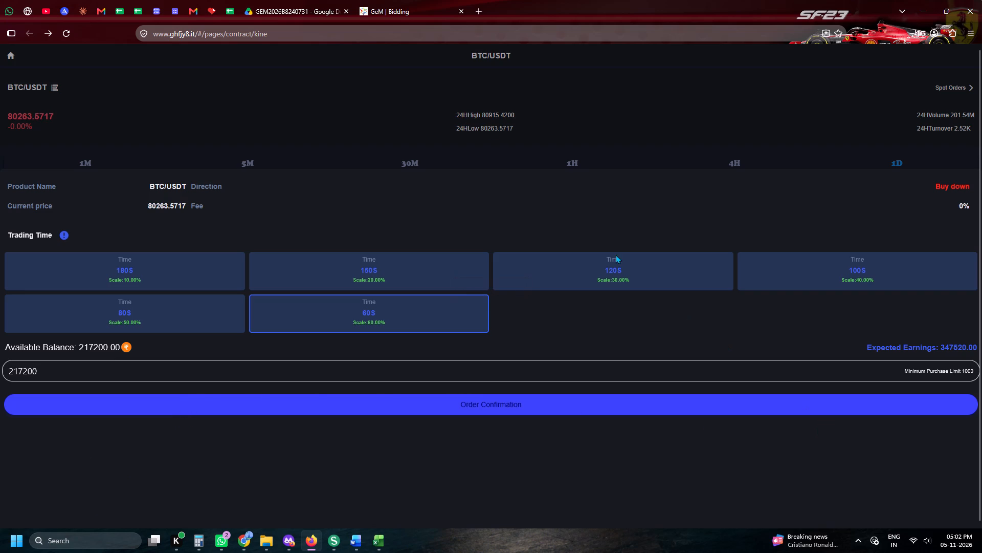
# Return to the GeM bid participation and open the catalogue for item 1, PROGRAMM MANAGER.
pyautogui.click(414, 17)
pyautogui.scroll(-5, 805, 289)
pyautogui.scroll(3, 805, 289)
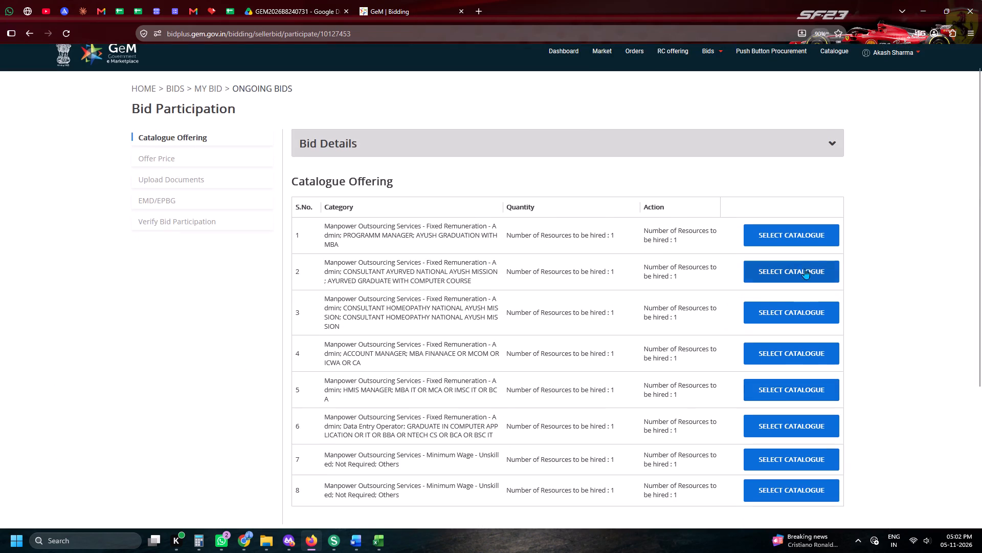
pyautogui.click(801, 240)
# Close the Google Drive page showing the REQUIRED DOCUMENTS PDF.
pyautogui.click(291, 0)
pyautogui.click(346, 11)
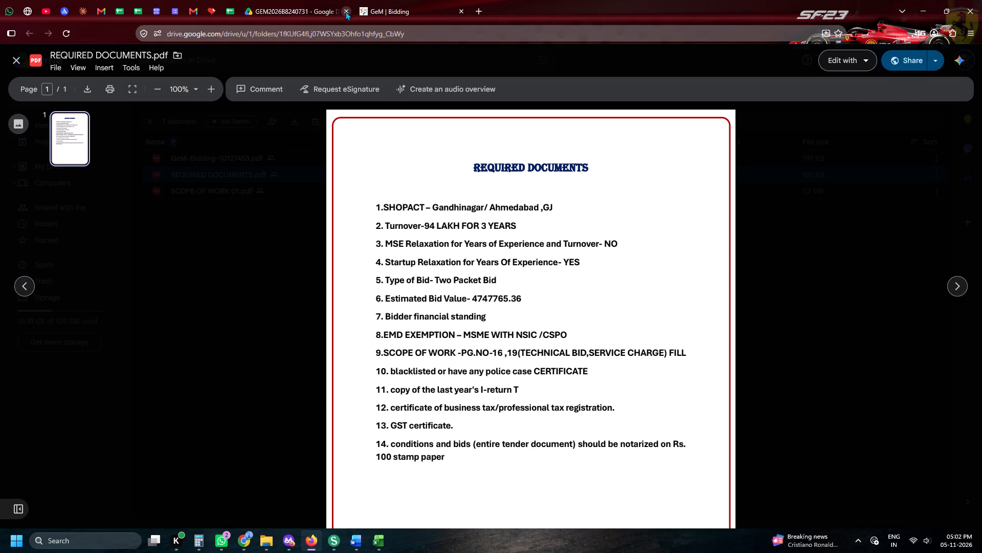
# For item 1, offer Post Graduation as Required and Gujarat as the only geographical-presence state, then encrypt and save the offering.
pyautogui.scroll(-4, 665, 209)
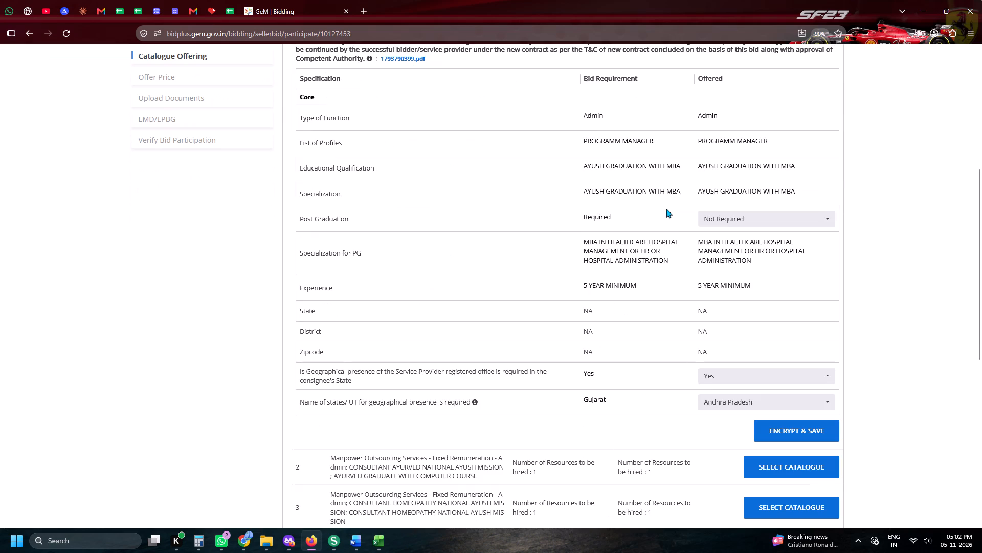
pyautogui.click(696, 225)
pyautogui.click(709, 219)
pyautogui.click(724, 252)
pyautogui.scroll(-3, 722, 233)
pyautogui.click(721, 202)
pyautogui.click(723, 222)
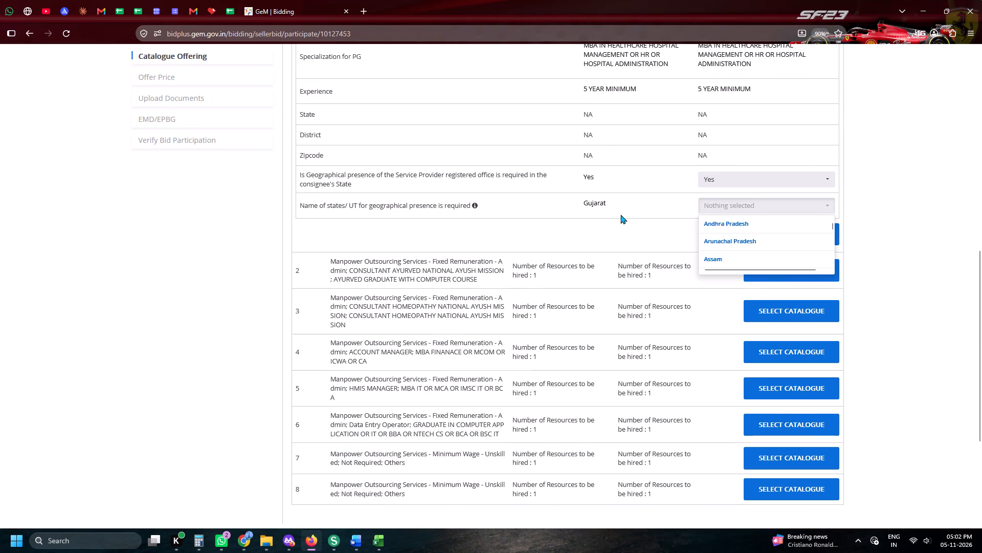
pyautogui.click(620, 215)
pyautogui.click(718, 212)
pyautogui.scroll(-2, 700, 250)
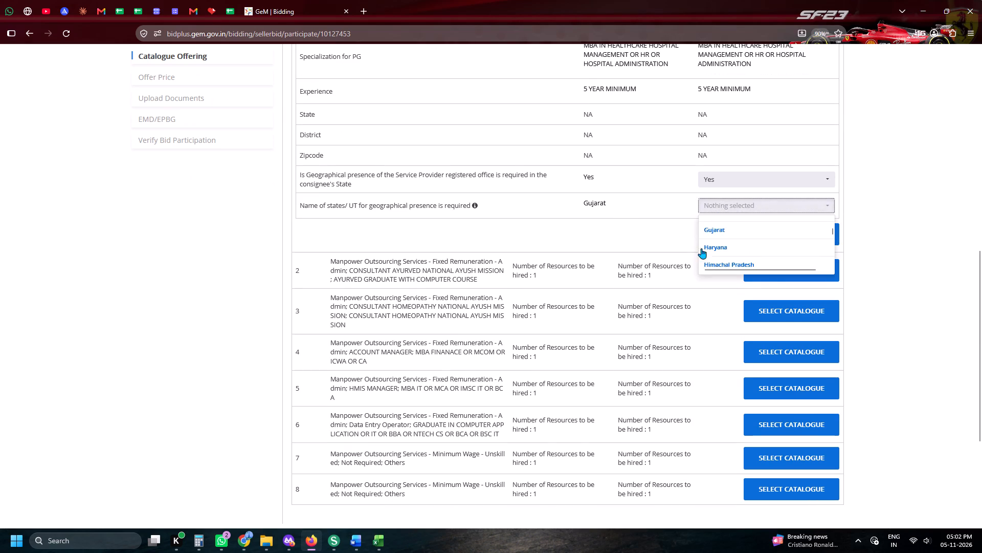
pyautogui.click(709, 231)
pyautogui.click(661, 222)
pyautogui.click(776, 230)
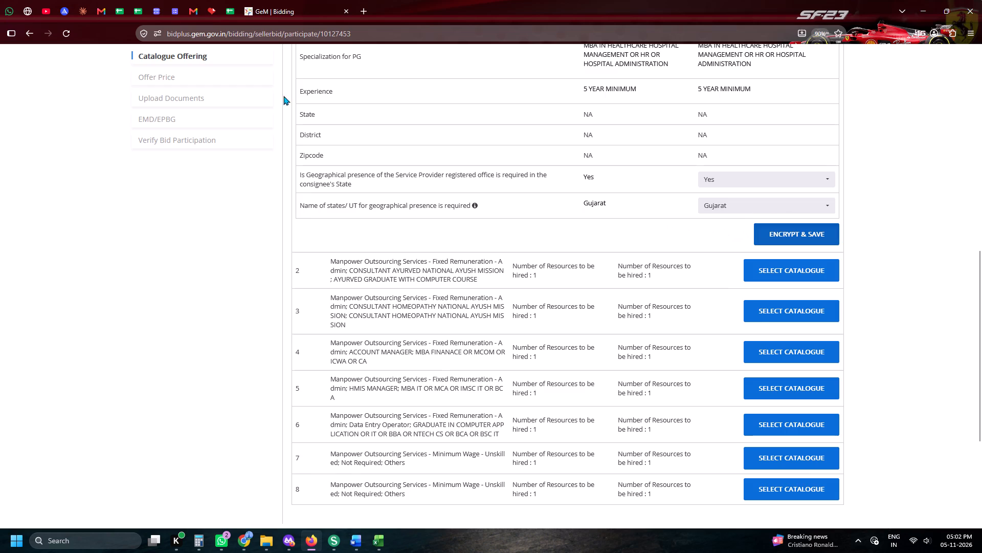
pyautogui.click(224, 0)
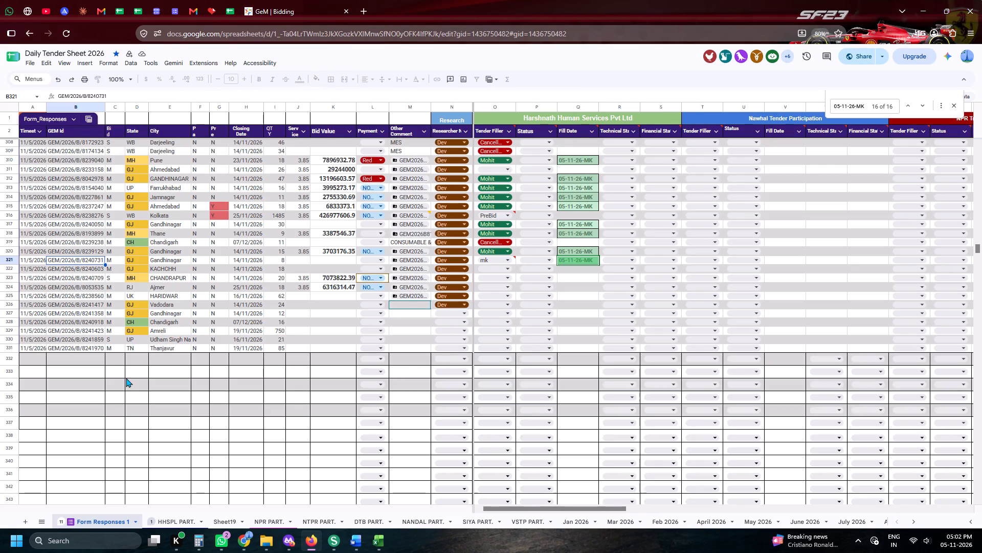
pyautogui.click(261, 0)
# For item 2, CONSULTANT AYURVED, offer Post Graduation as Optional and Gujarat as the only geographical-presence state, then encrypt and save.
pyautogui.click(820, 306)
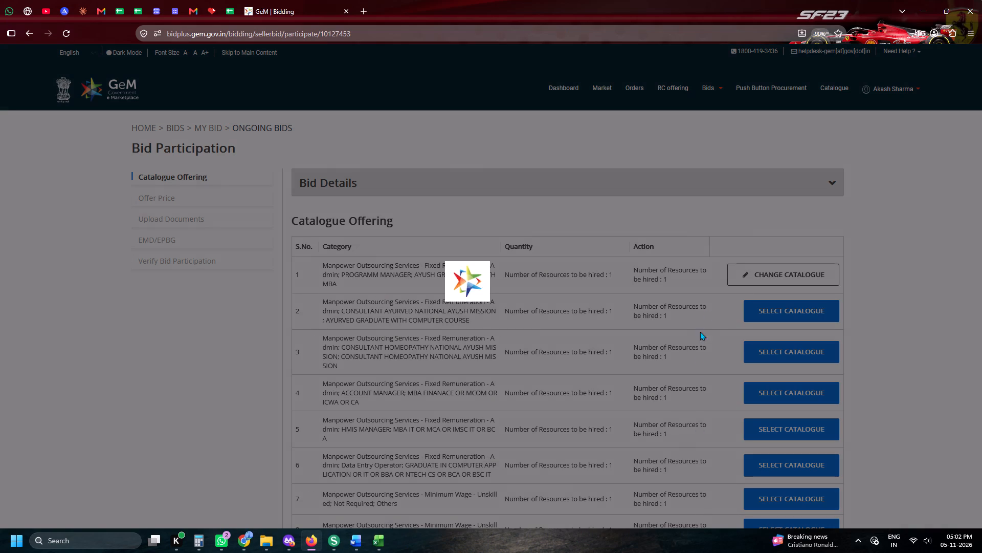
pyautogui.scroll(-11, 720, 292)
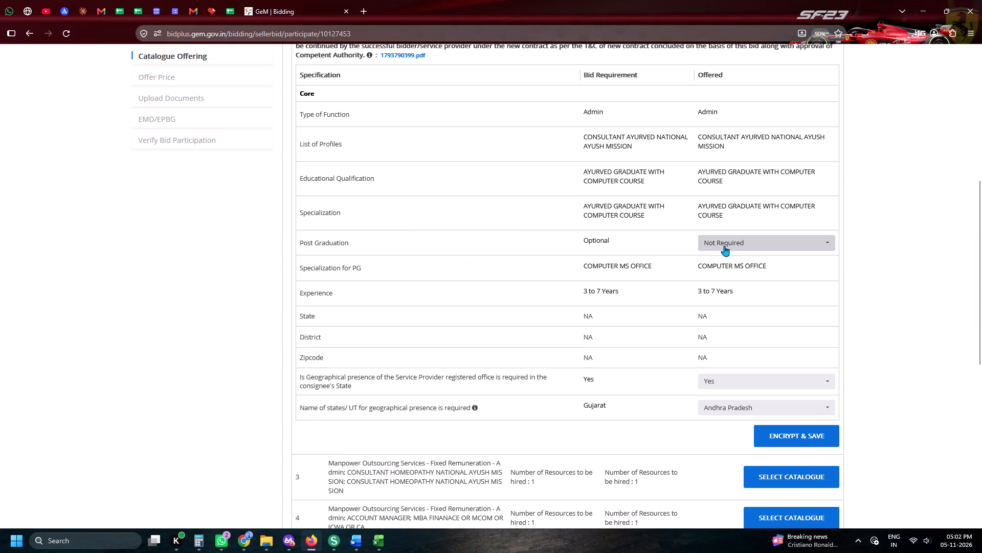
pyautogui.click(724, 246)
pyautogui.click(714, 295)
pyautogui.scroll(-3, 714, 295)
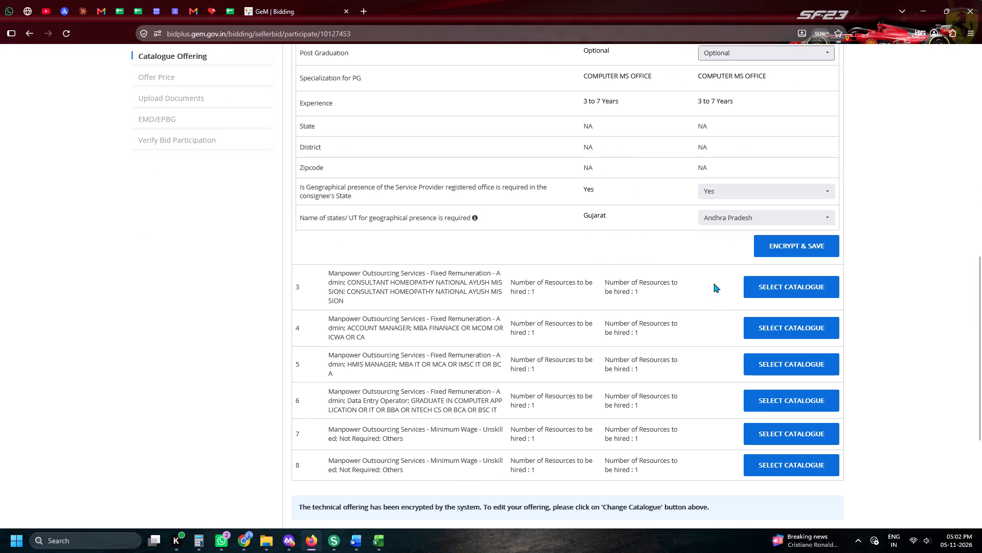
pyautogui.click(717, 217)
pyautogui.click(717, 230)
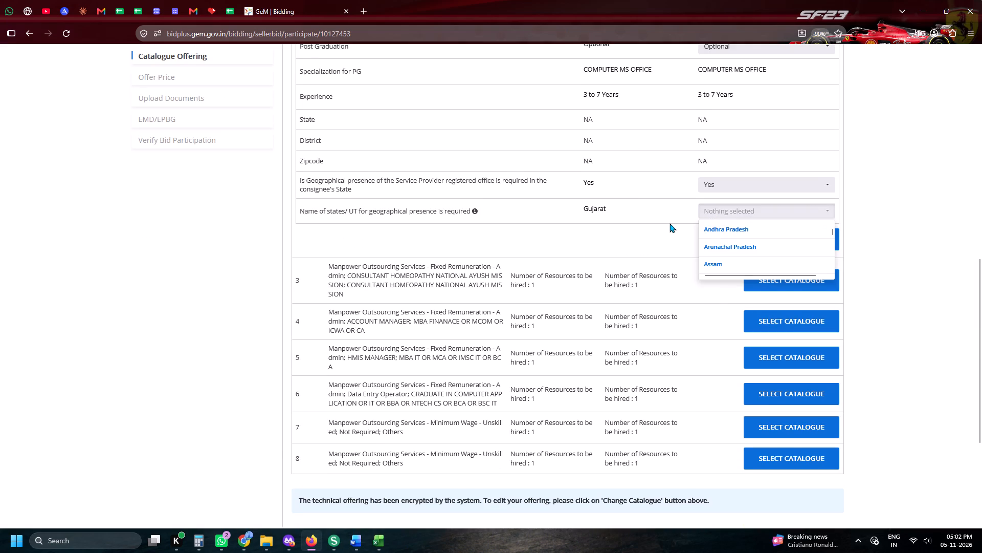
pyautogui.click(669, 223)
pyautogui.click(746, 221)
pyautogui.click(744, 212)
pyautogui.press('g')
pyautogui.press('g')
pyautogui.click(704, 269)
pyautogui.click(668, 254)
pyautogui.click(813, 239)
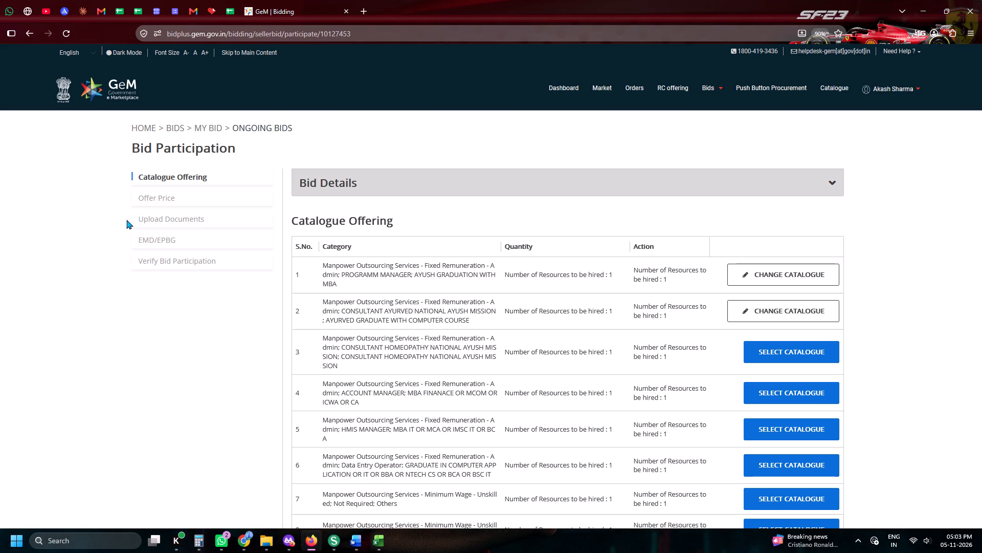
# Open the catalogue for item 3, CONSULTANT HOMEOPATHY NATIONAL AYUSH MISSION, and try to offer Post Graduation as Optional.
pyautogui.scroll(-3, 124, 222)
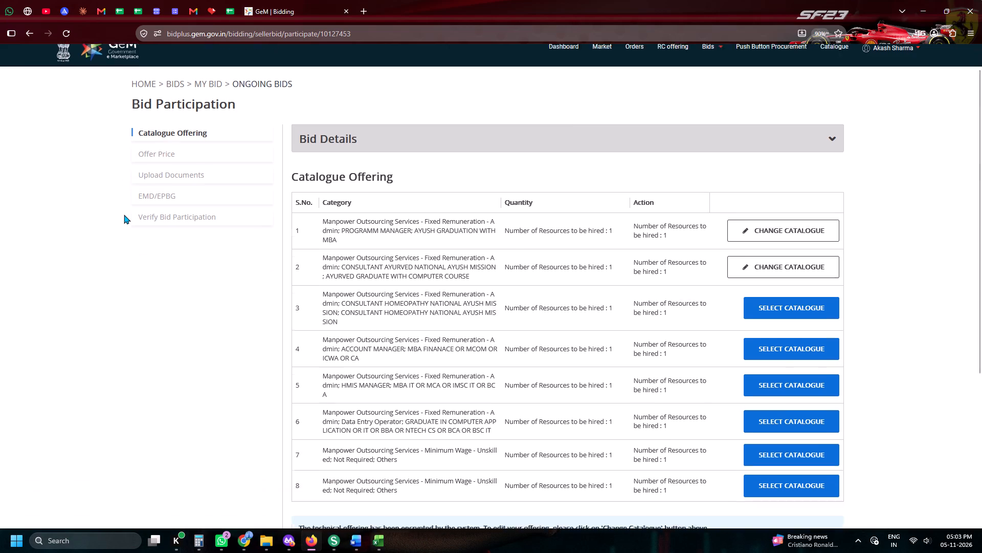
pyautogui.scroll(-2, 124, 215)
pyautogui.click(793, 84)
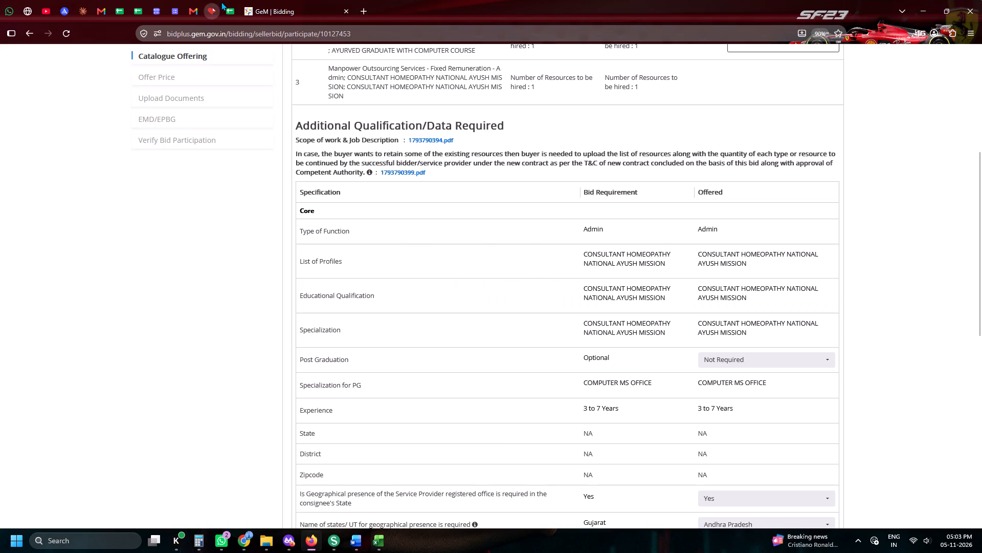
pyautogui.click(229, 5)
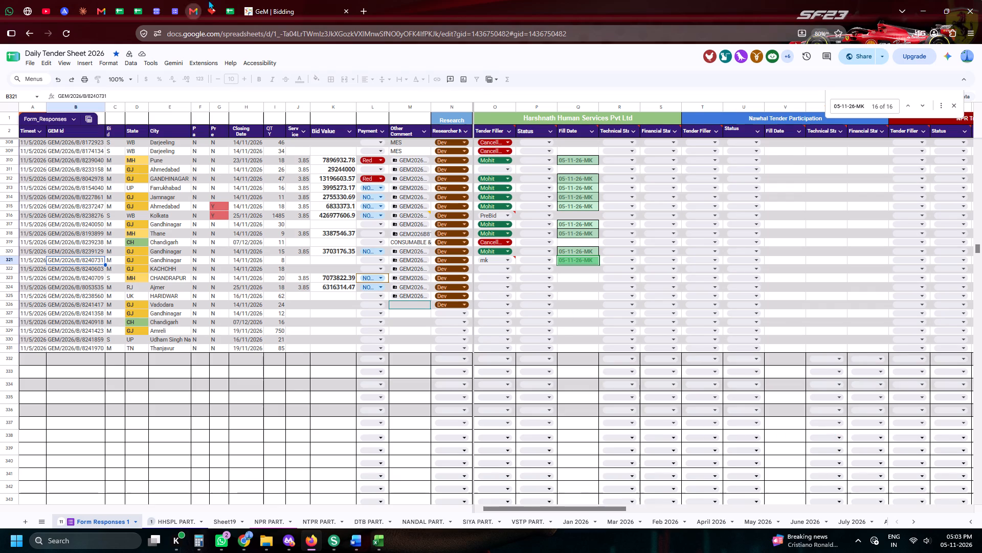
pyautogui.click(294, 0)
pyautogui.scroll(-2, 717, 280)
pyautogui.click(709, 236)
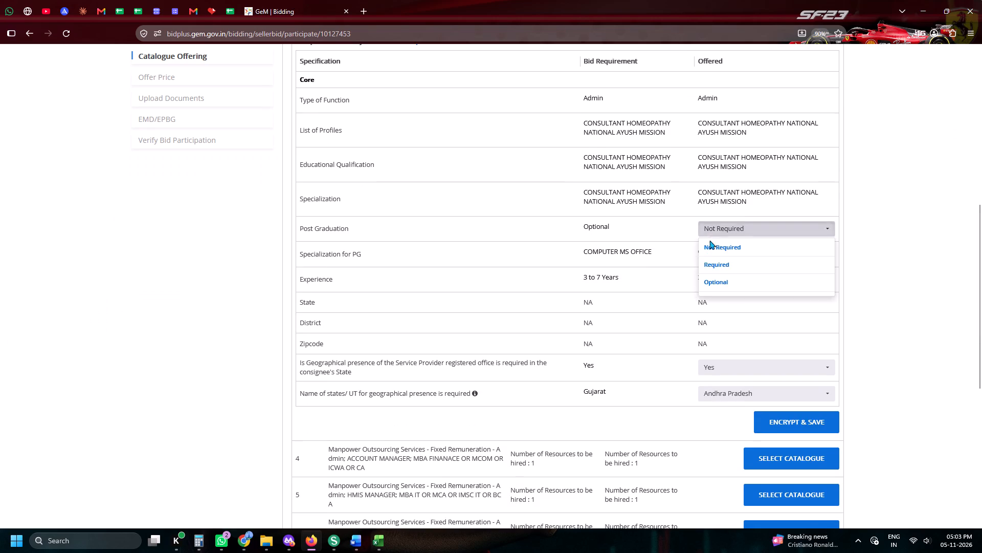
pyautogui.click(713, 276)
# In the Daily Tender Sheet's Form Responses 1, set the column Y Tender Filler to Mitali for rows 305 and 306.
pyautogui.click(231, 0)
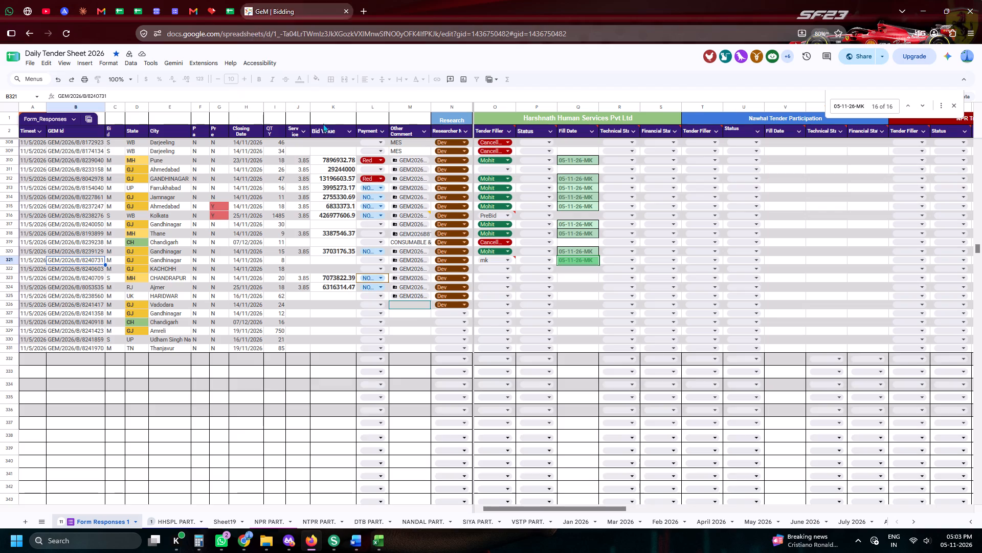
pyautogui.scroll(6, 532, 366)
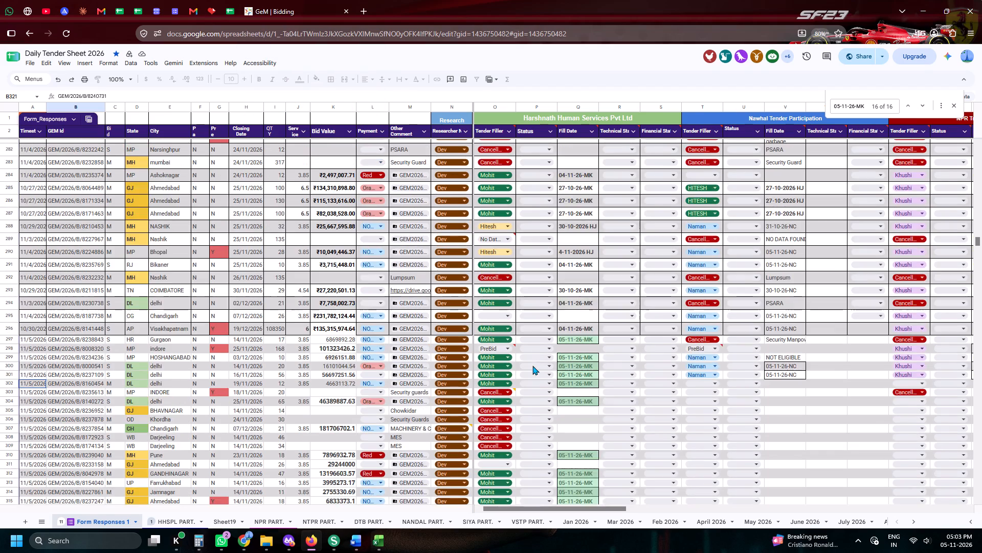
pyautogui.scroll(4, 532, 366)
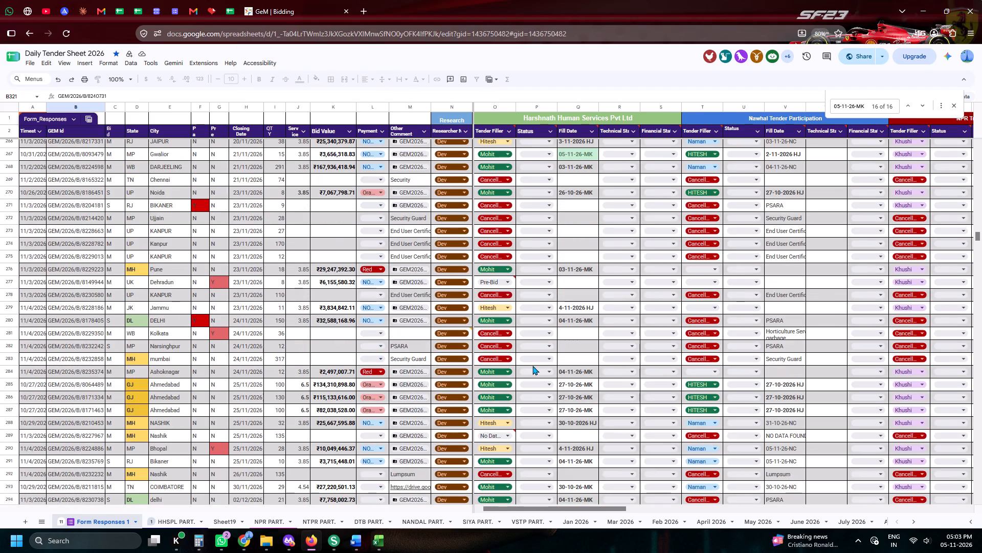
pyautogui.scroll(5, 532, 366)
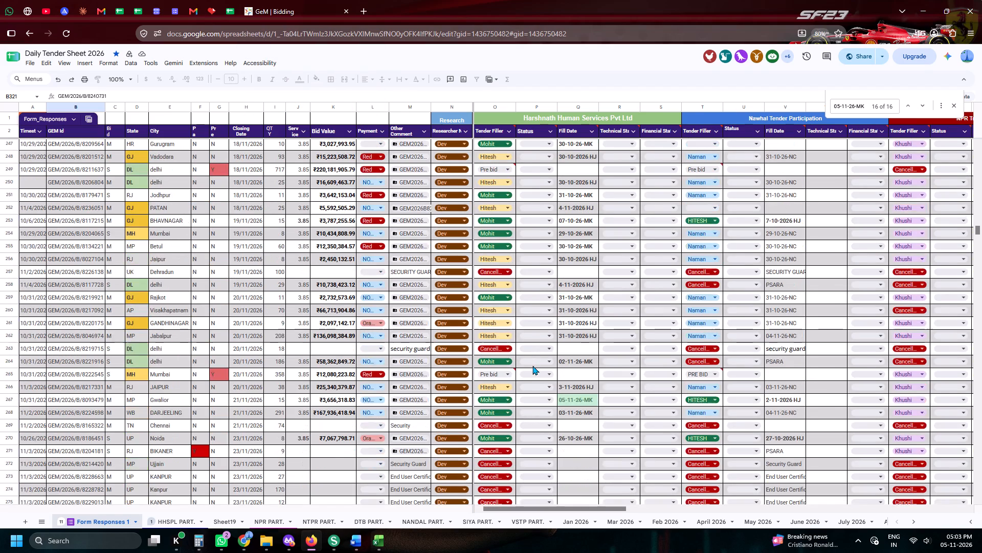
pyautogui.scroll(-12, 532, 366)
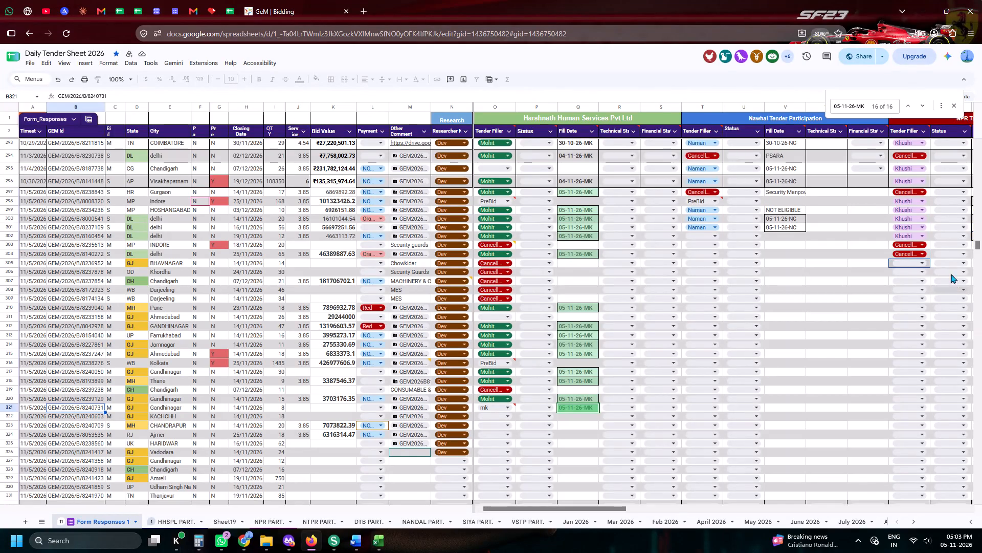
pyautogui.click(922, 259)
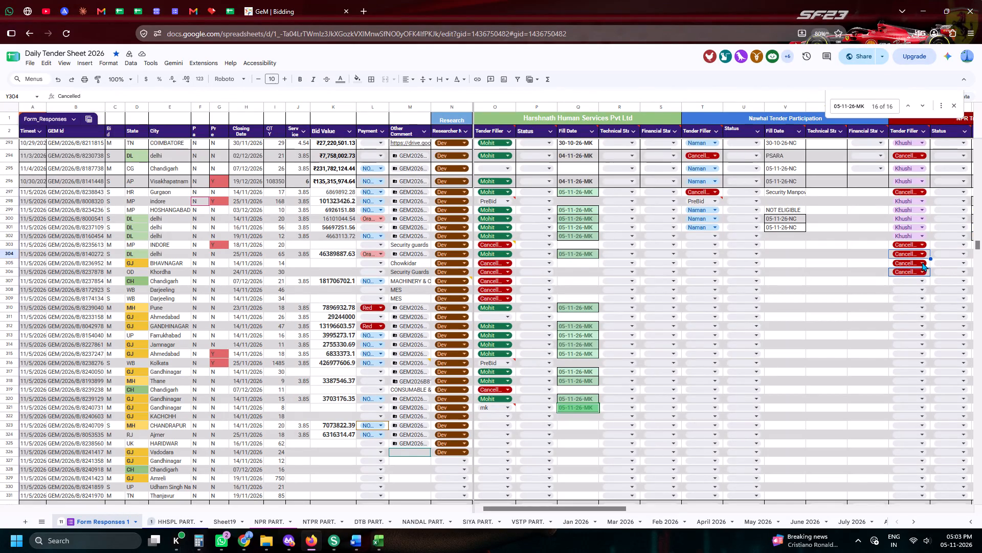
pyautogui.click(922, 262)
pyautogui.click(924, 295)
pyautogui.click(922, 271)
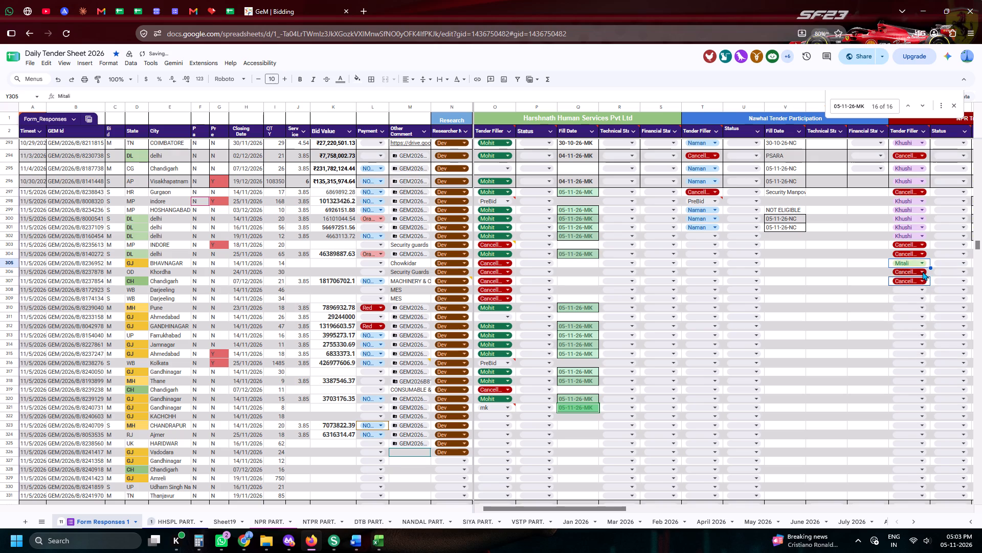
pyautogui.click(923, 321)
pyautogui.click(911, 272)
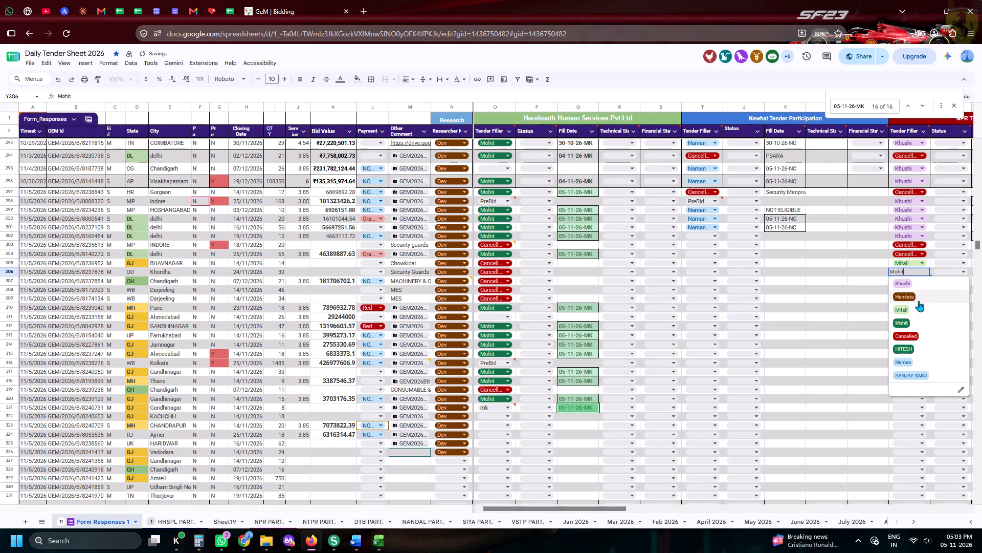
pyautogui.click(909, 309)
# Set the column Y Tender Filler to HITESH for row 308 and to Hemlata for row 310.
pyautogui.click(911, 288)
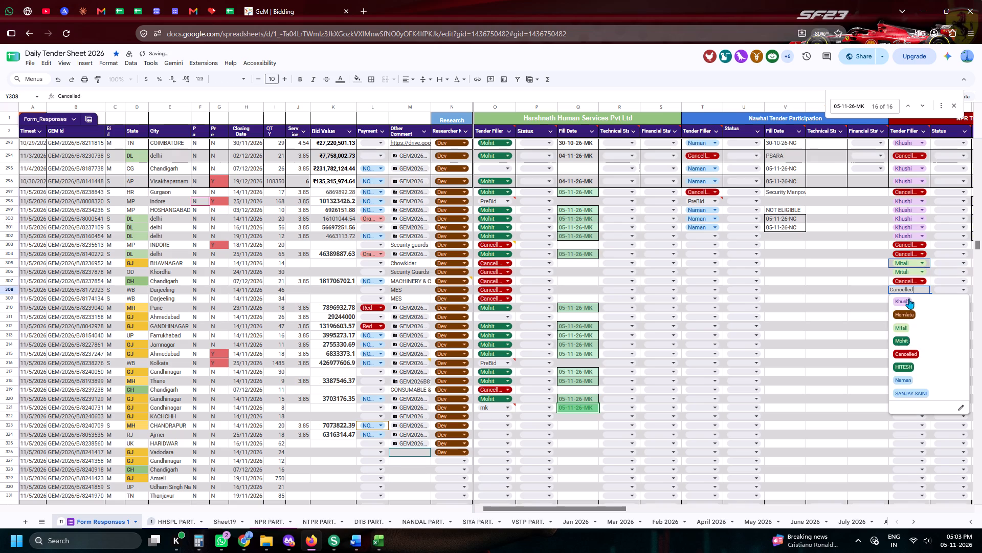
pyautogui.click(907, 362)
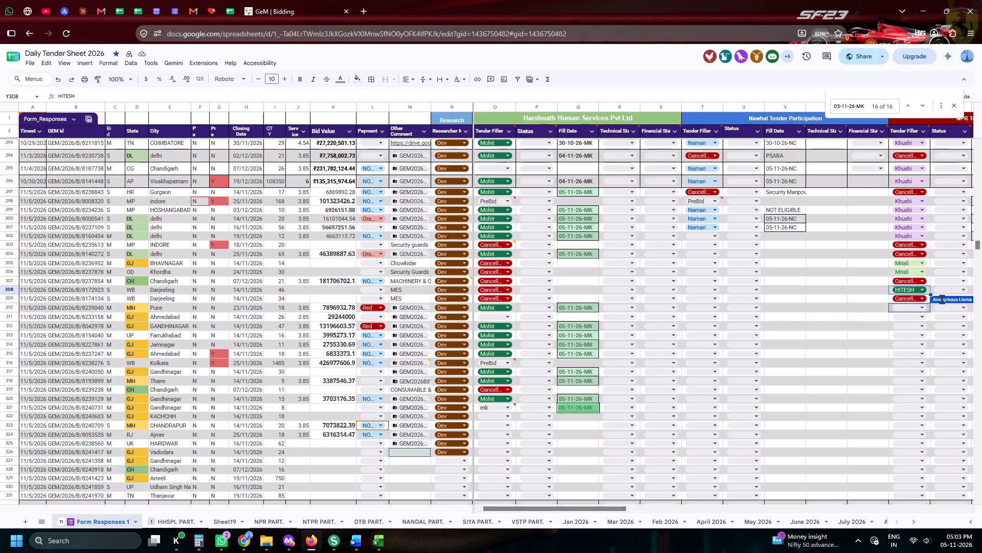
pyautogui.click(923, 310)
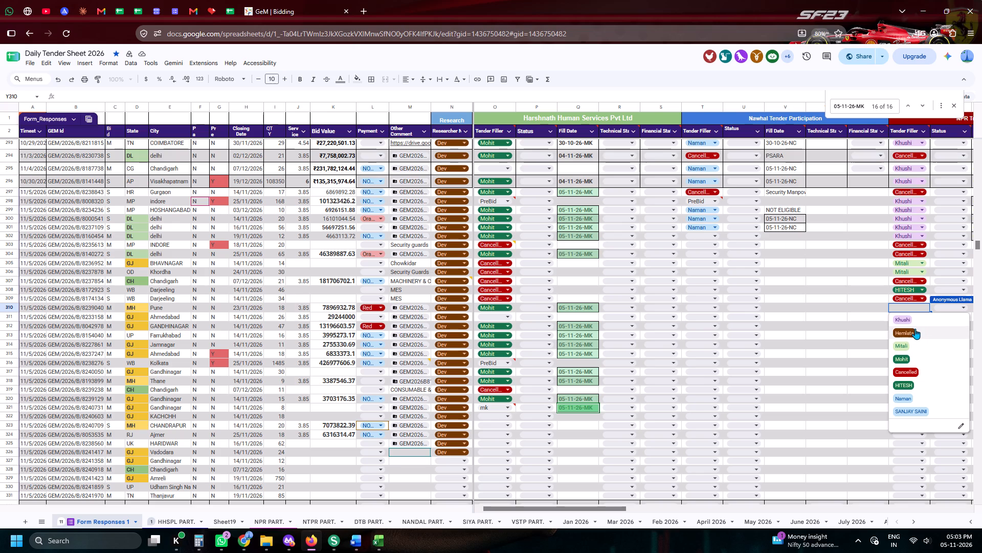
pyautogui.click(914, 334)
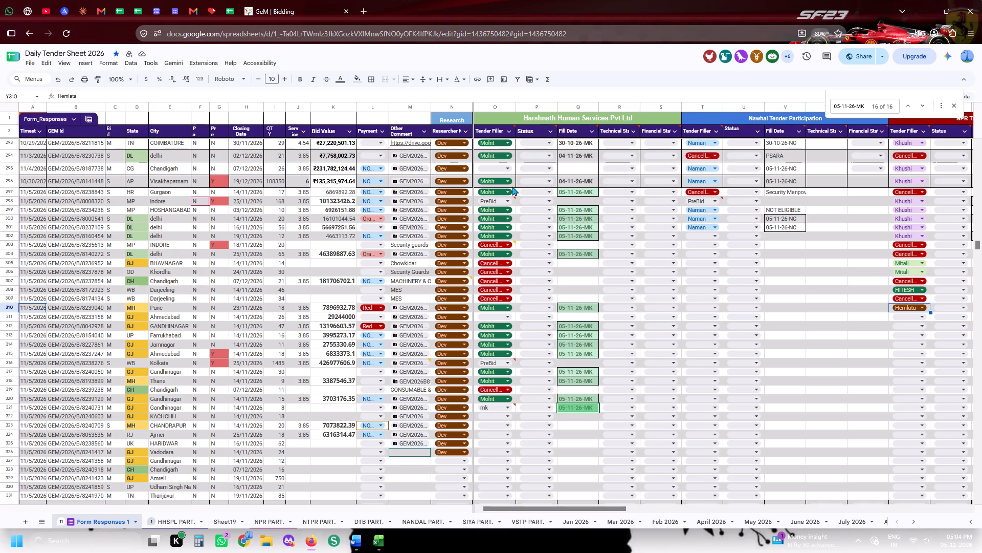
# Protect the Harshnath Human Services range O296:S331 on Form Responses 1, then dismiss the range permissions.
pyautogui.moveTo(512, 186); pyautogui.dragTo(567, 472)
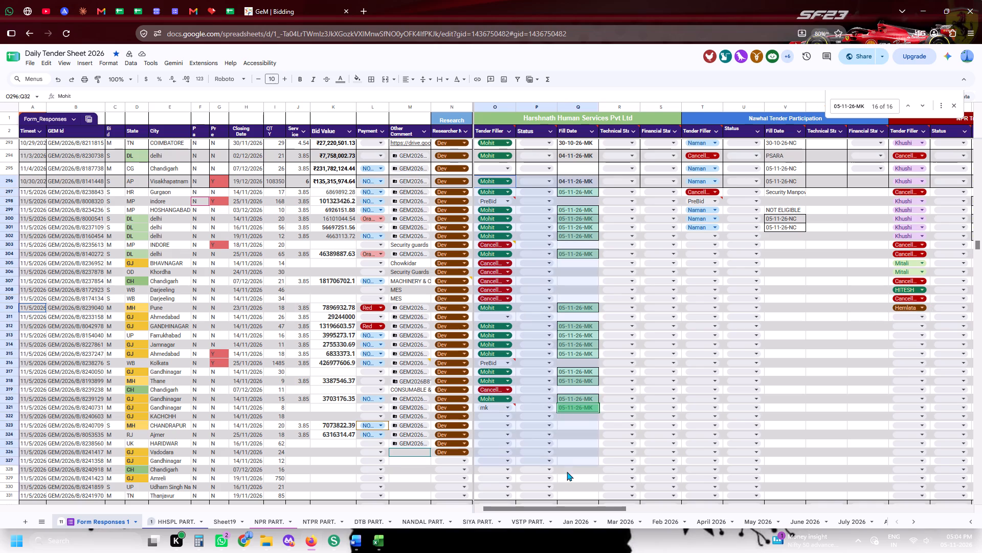
pyautogui.moveTo(567, 472); pyautogui.dragTo(673, 379)
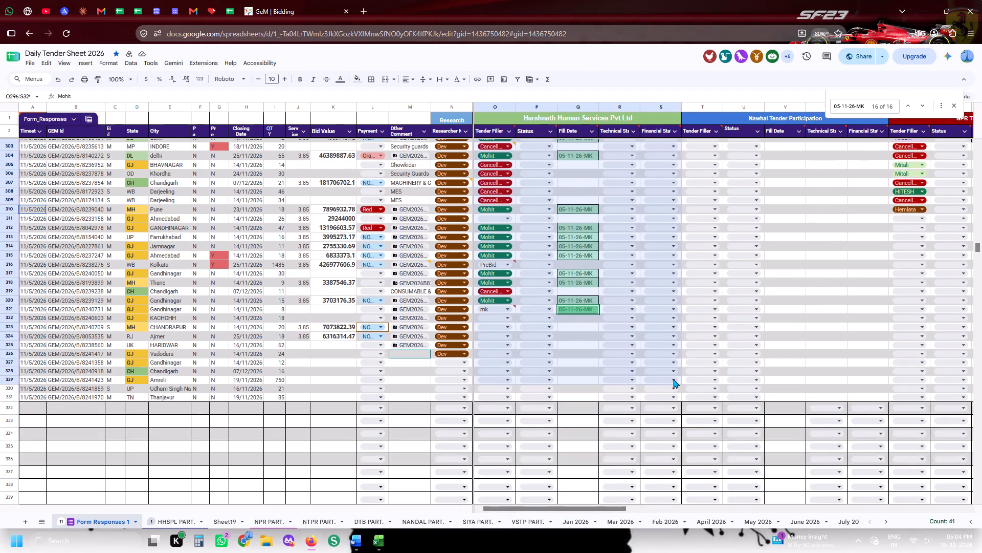
pyautogui.moveTo(673, 379); pyautogui.dragTo(673, 396)
pyautogui.rightClick(673, 396)
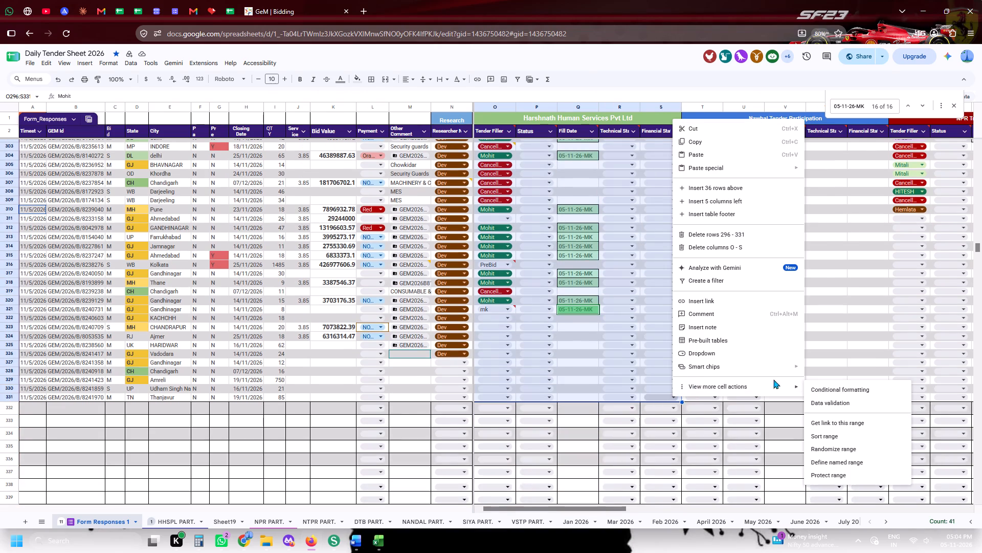
pyautogui.click(829, 472)
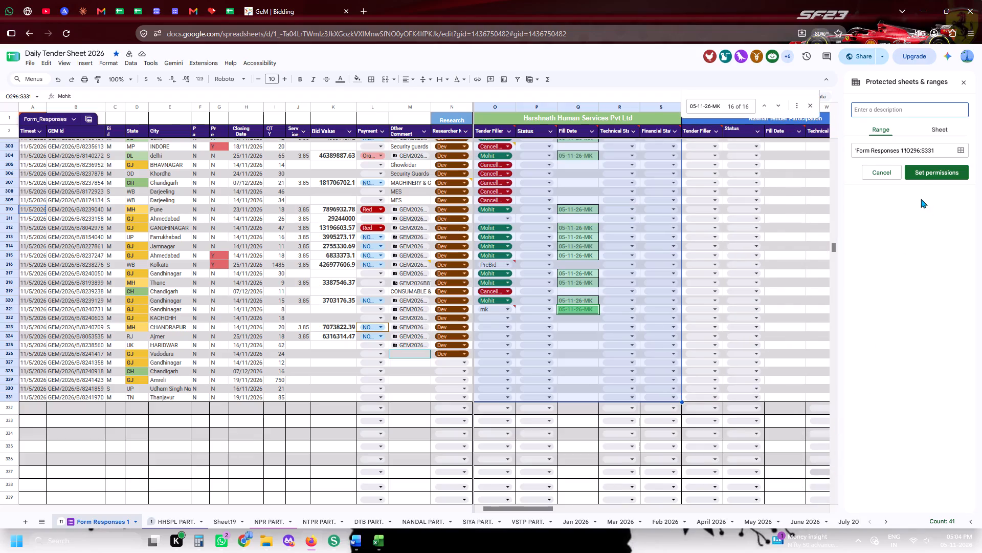
pyautogui.click(921, 173)
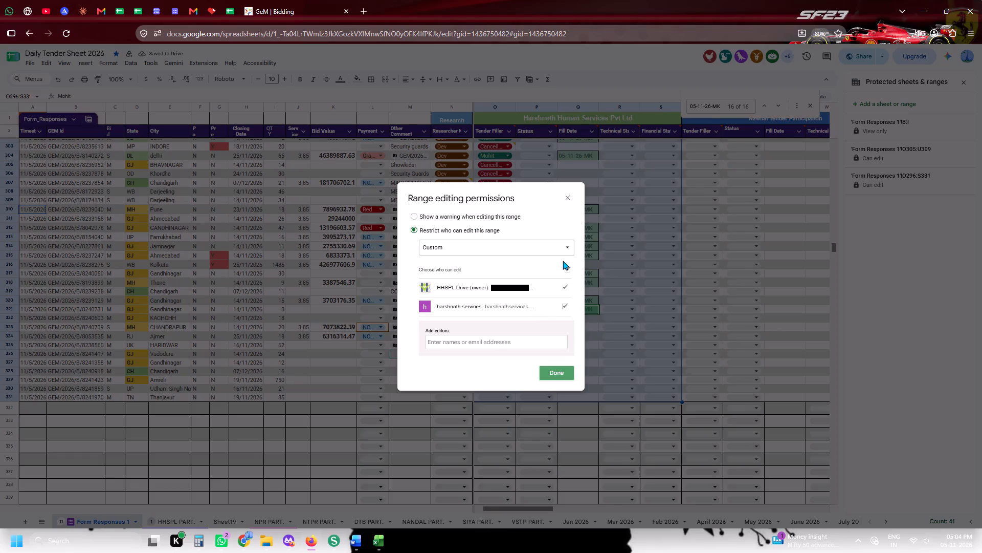
pyautogui.click(568, 198)
pyautogui.click(578, 191)
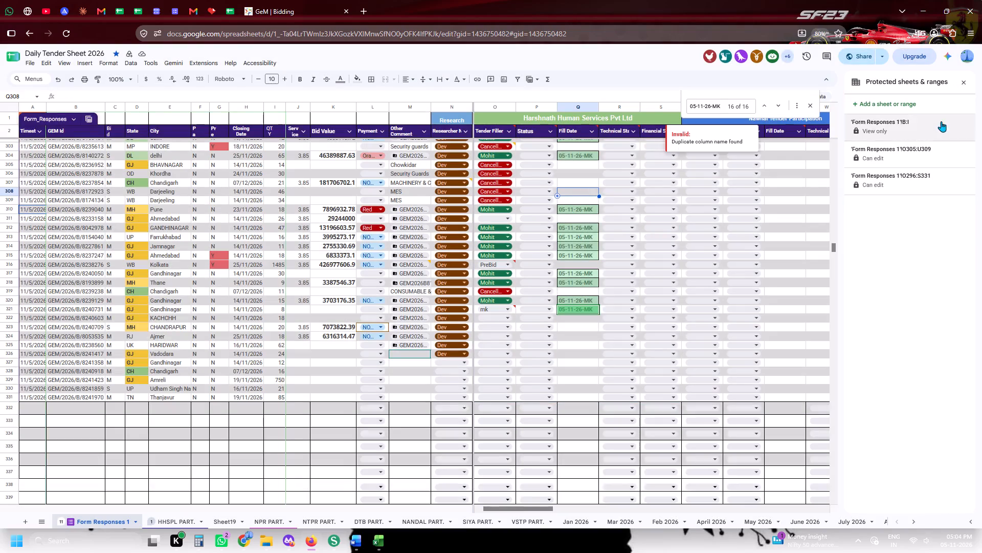
pyautogui.click(960, 82)
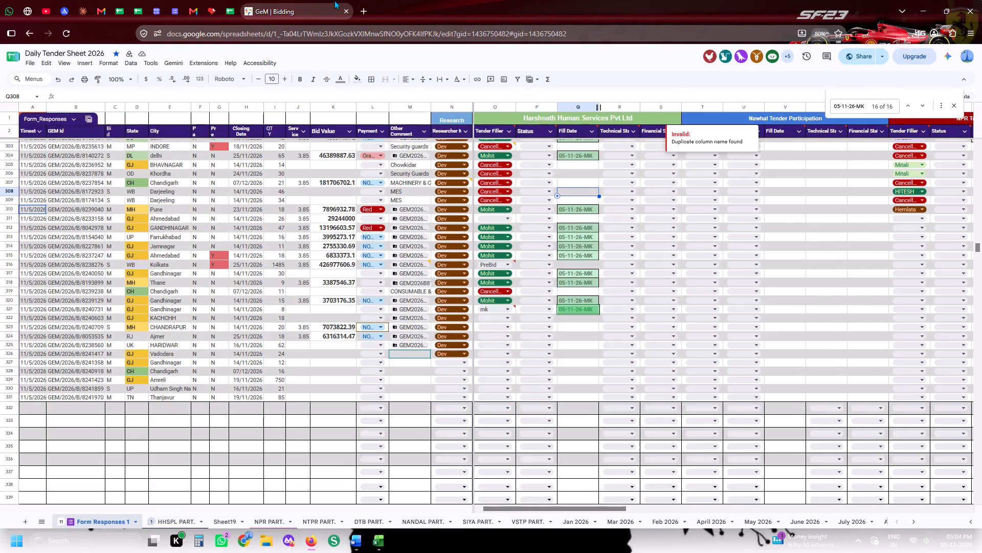
# Move the GeM bid page to its own window, offer Gujarat as item 3's only geographical-presence state, and encrypt and save.
pyautogui.moveTo(294, 0); pyautogui.dragTo(294, 34)
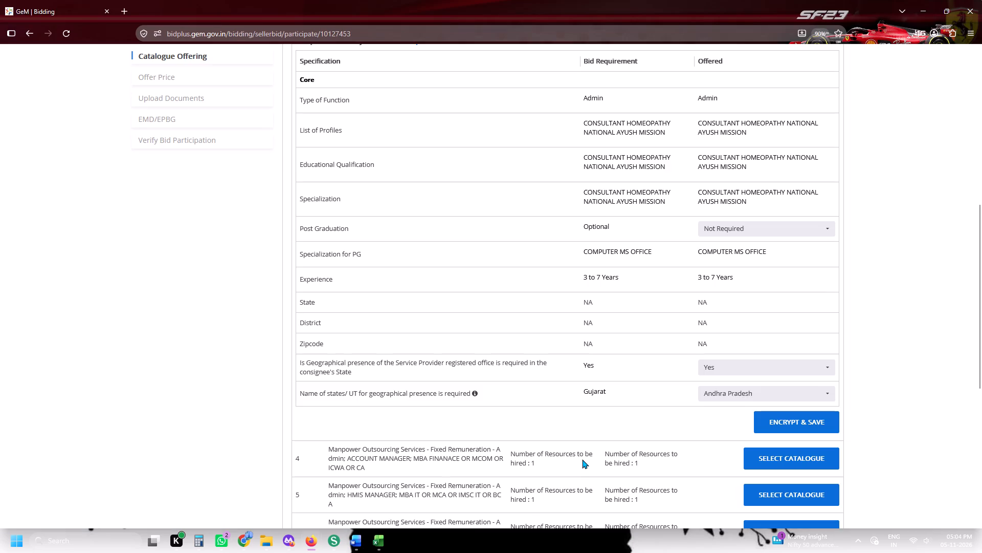
pyautogui.click(732, 388)
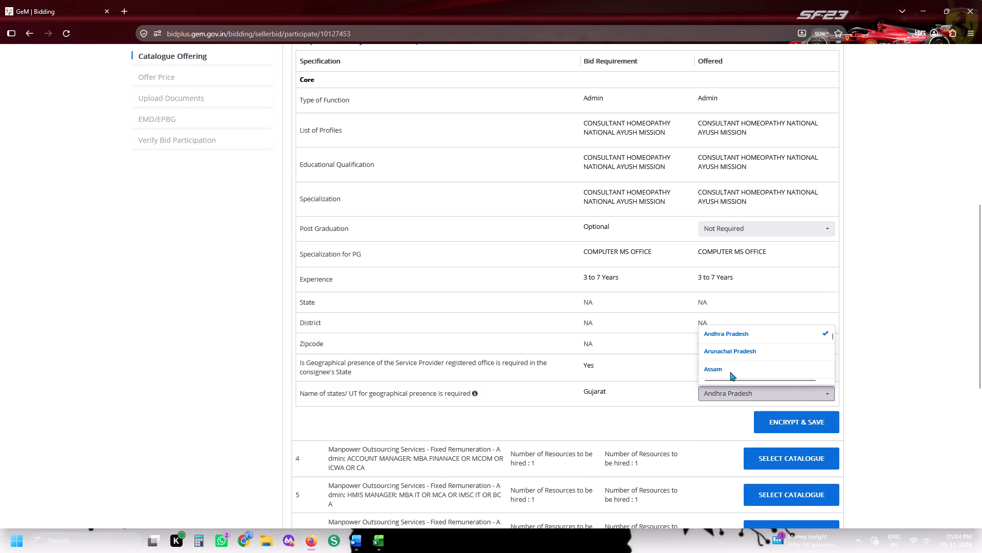
pyautogui.click(730, 333)
pyautogui.click(637, 344)
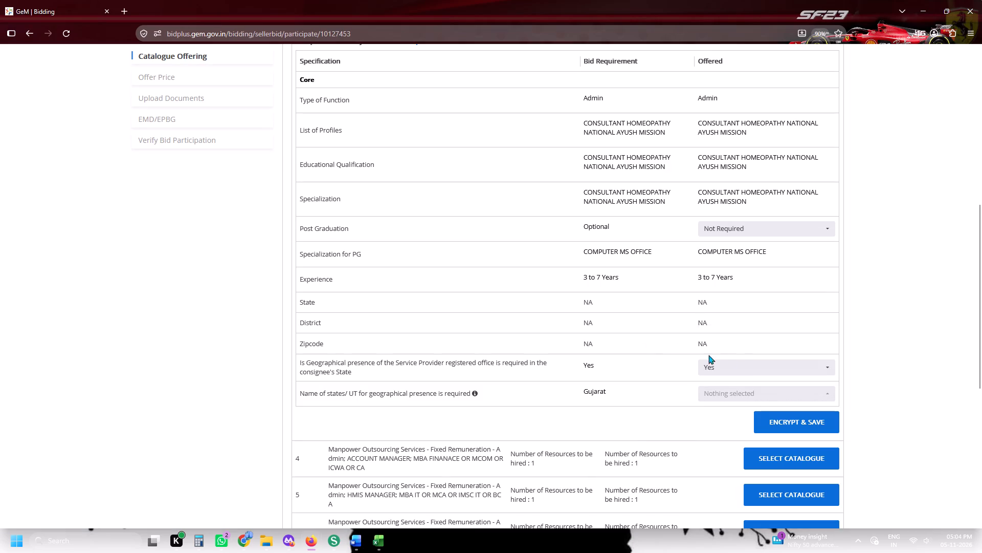
pyautogui.click(751, 397)
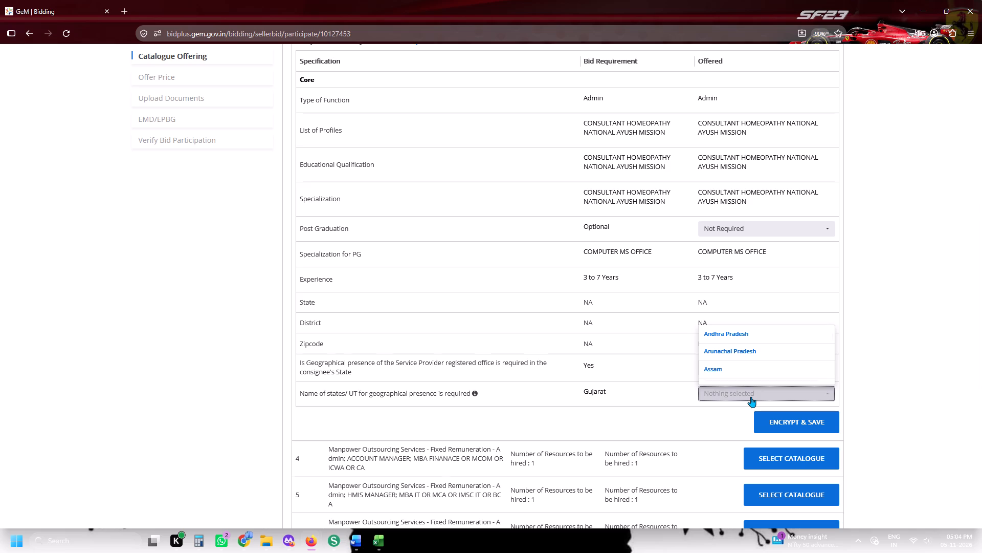
pyautogui.press('g')
pyautogui.press('g')
pyautogui.press('g')
pyautogui.click(716, 374)
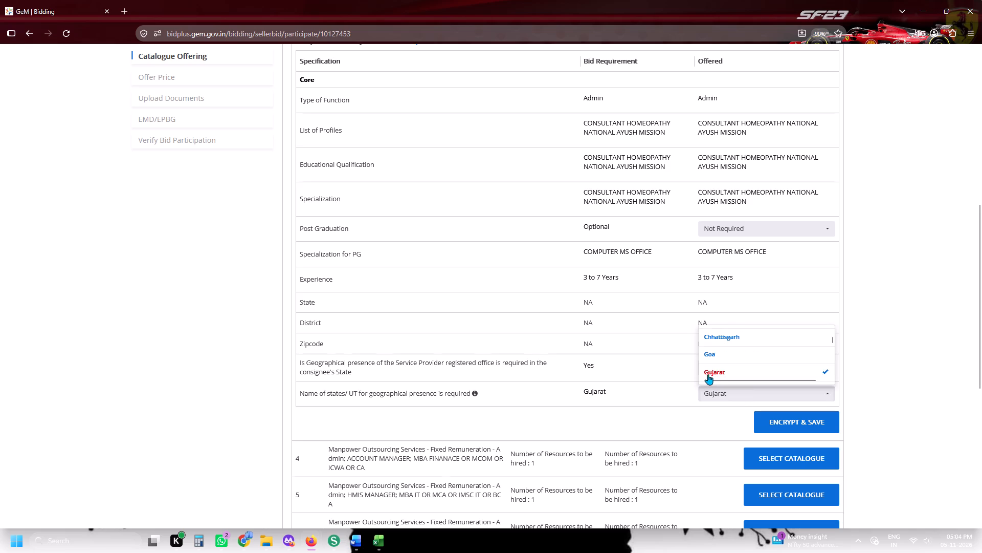
pyautogui.click(681, 388)
pyautogui.click(769, 424)
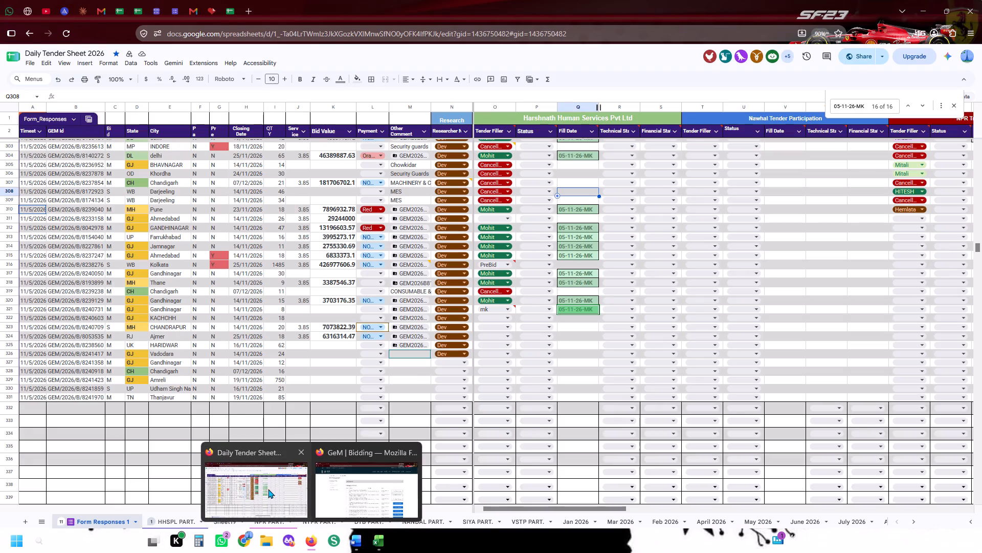
# Return to the Daily Tender Sheet window and open the GeM ongoing bids listing in a new tab.
pyautogui.click(268, 489)
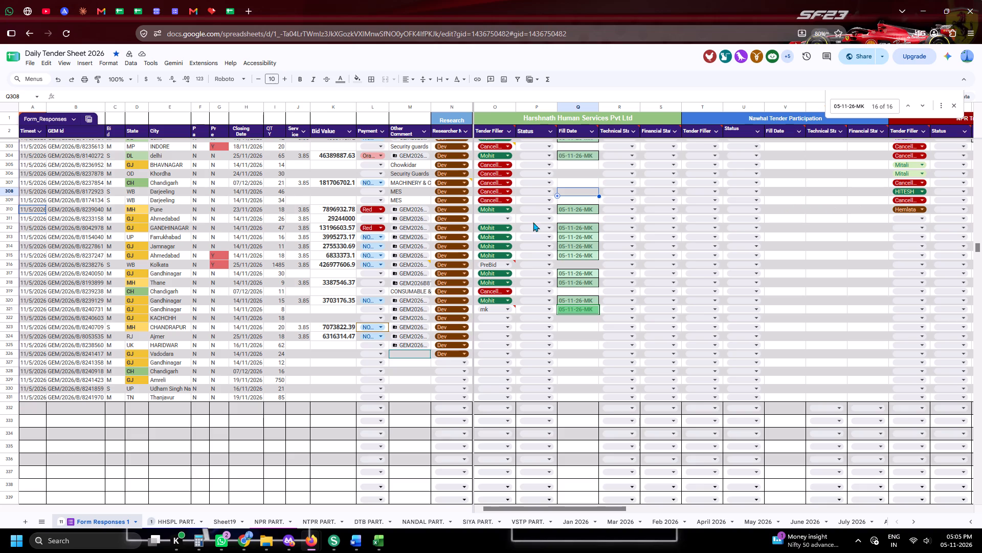
pyautogui.click(244, 11)
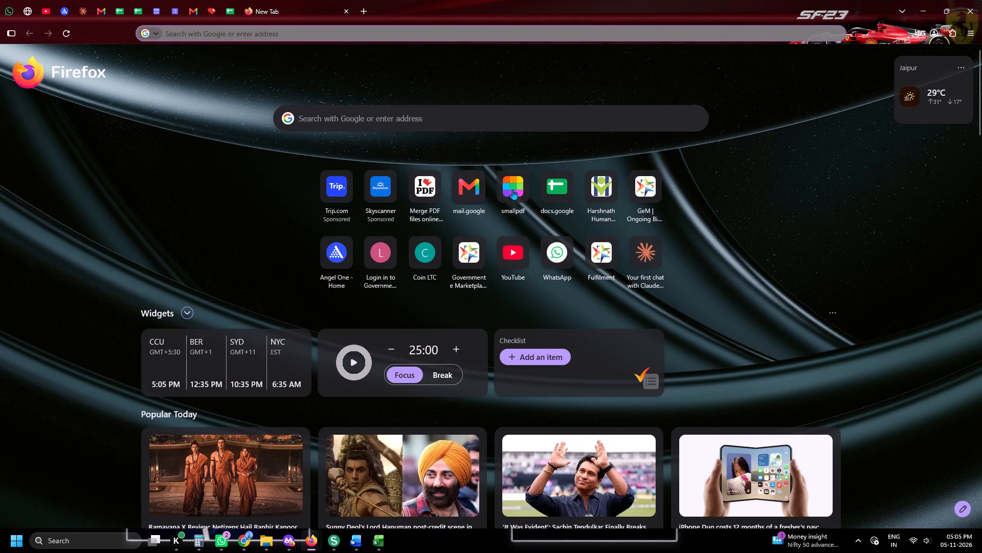
pyautogui.click(643, 195)
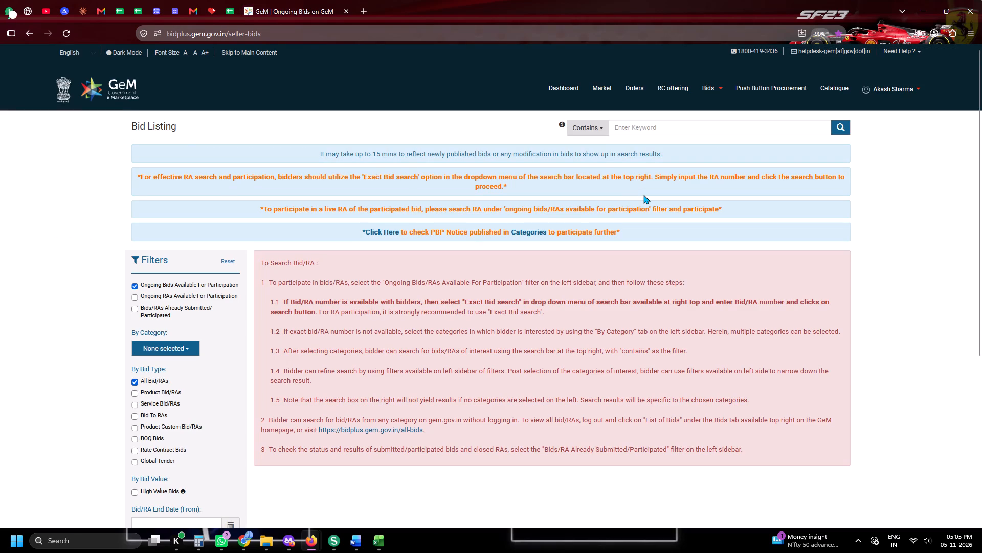
pyautogui.click(231, 0)
pyautogui.click(267, 0)
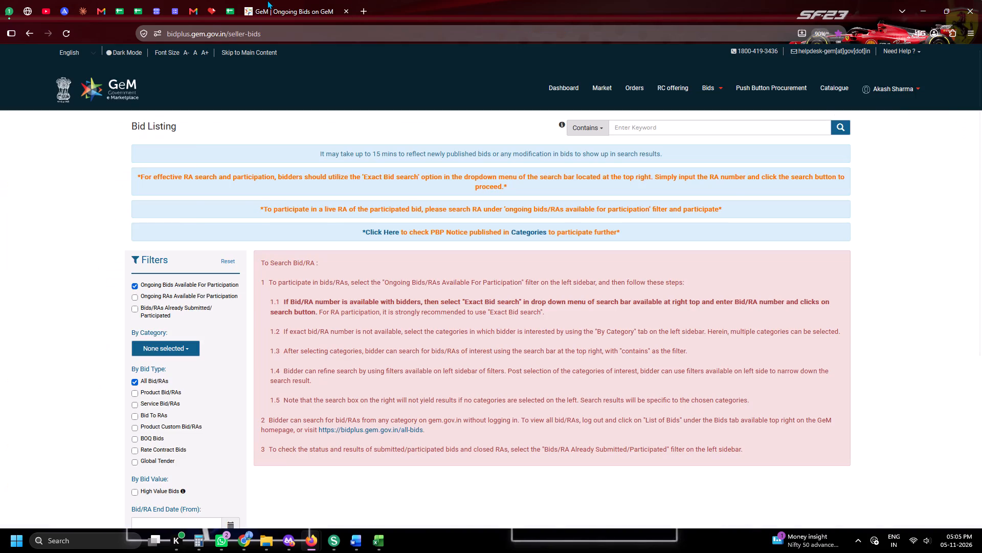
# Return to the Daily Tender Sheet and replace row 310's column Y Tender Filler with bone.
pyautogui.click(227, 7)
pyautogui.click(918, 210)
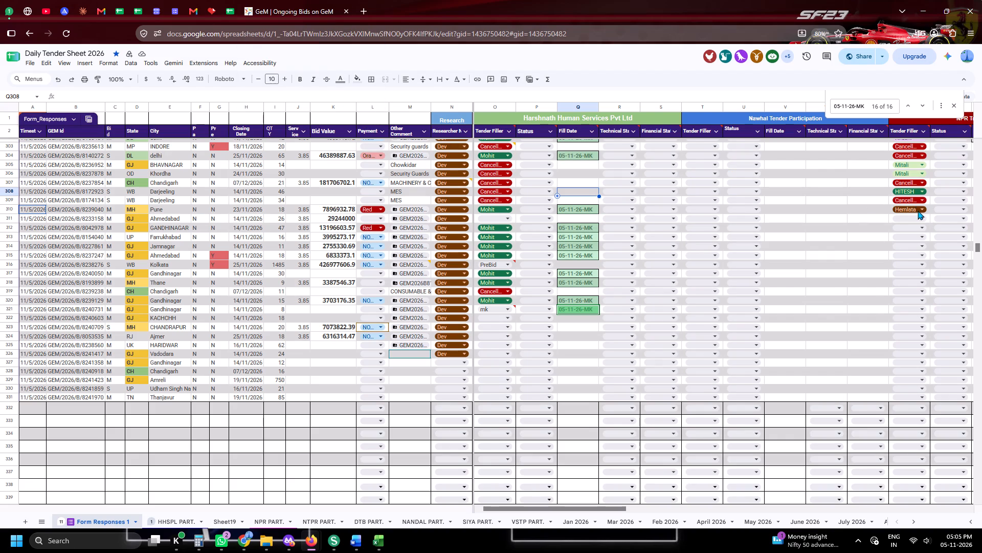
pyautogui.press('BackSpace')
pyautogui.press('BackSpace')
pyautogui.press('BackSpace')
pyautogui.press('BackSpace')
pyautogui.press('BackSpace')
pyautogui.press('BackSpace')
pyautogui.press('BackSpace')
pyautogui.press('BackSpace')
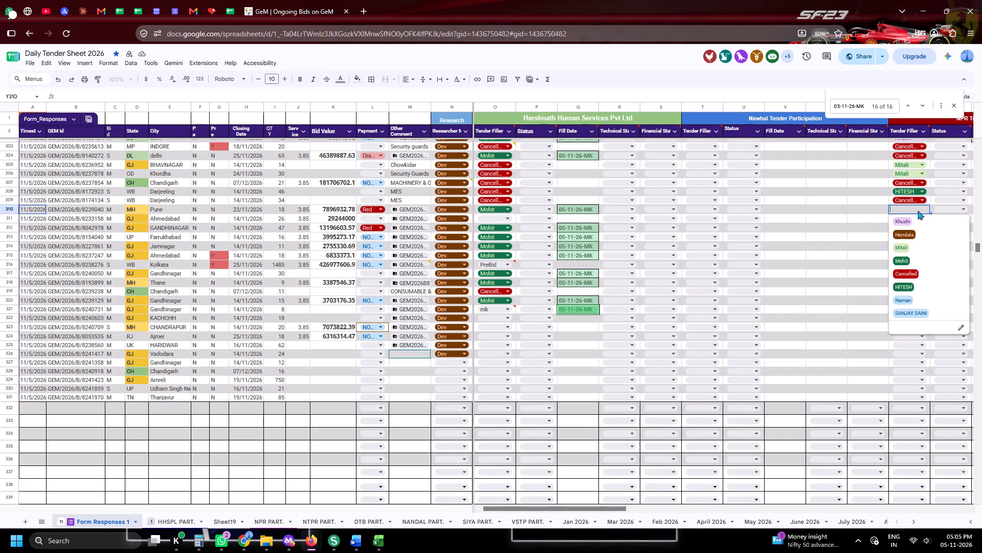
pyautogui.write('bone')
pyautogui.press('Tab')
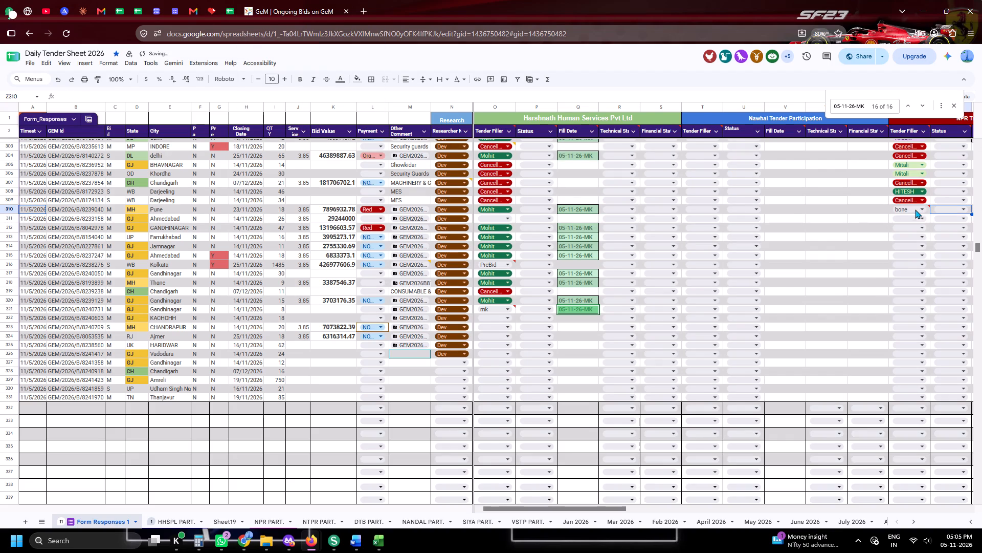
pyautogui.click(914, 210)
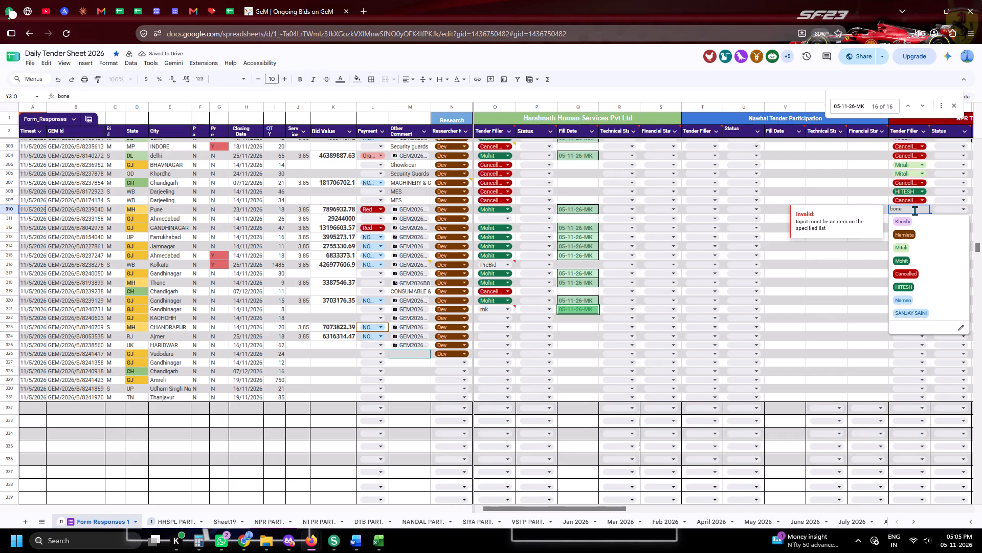
# Fill the Cancelled value in column Y Tender Filler from row 304 down through row 308.
pyautogui.click(928, 159)
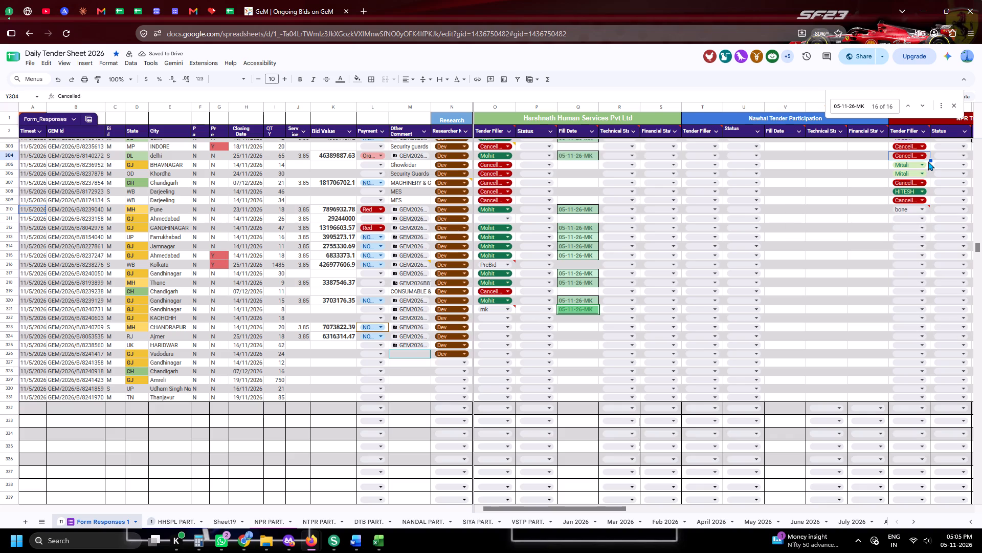
pyautogui.moveTo(929, 161); pyautogui.dragTo(922, 190)
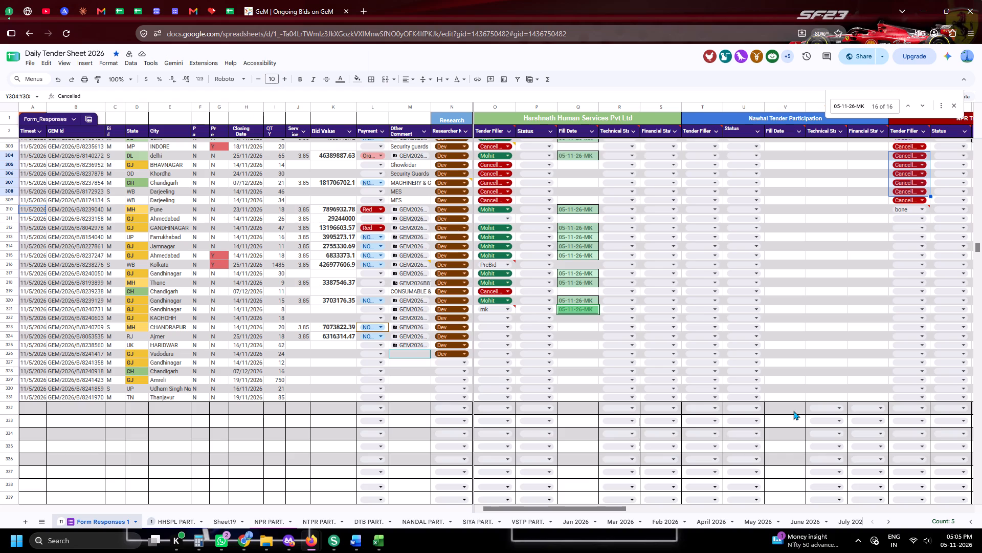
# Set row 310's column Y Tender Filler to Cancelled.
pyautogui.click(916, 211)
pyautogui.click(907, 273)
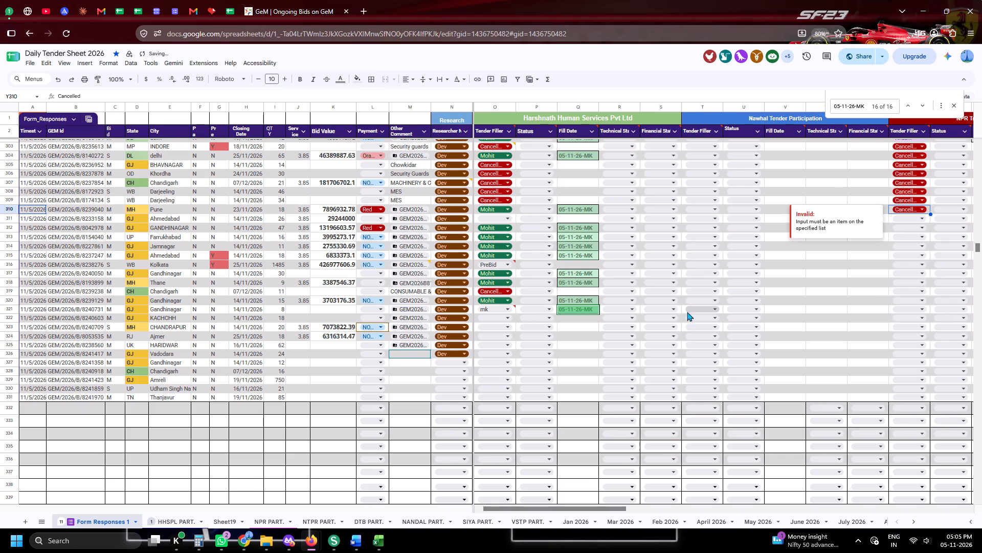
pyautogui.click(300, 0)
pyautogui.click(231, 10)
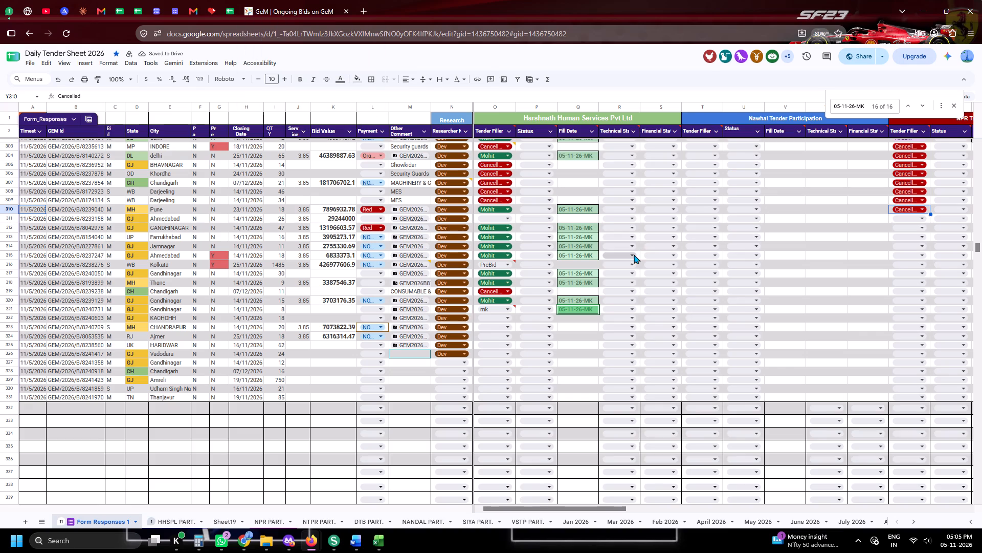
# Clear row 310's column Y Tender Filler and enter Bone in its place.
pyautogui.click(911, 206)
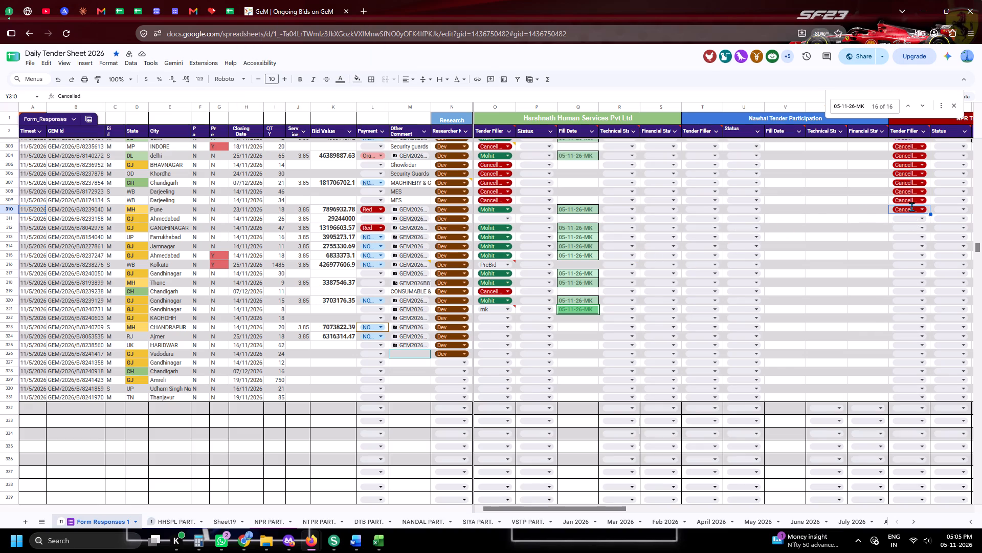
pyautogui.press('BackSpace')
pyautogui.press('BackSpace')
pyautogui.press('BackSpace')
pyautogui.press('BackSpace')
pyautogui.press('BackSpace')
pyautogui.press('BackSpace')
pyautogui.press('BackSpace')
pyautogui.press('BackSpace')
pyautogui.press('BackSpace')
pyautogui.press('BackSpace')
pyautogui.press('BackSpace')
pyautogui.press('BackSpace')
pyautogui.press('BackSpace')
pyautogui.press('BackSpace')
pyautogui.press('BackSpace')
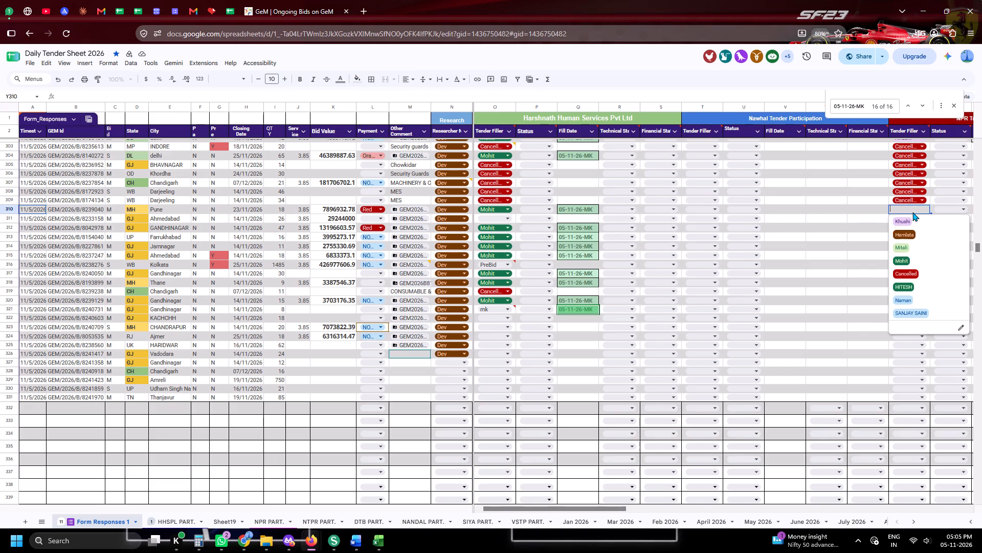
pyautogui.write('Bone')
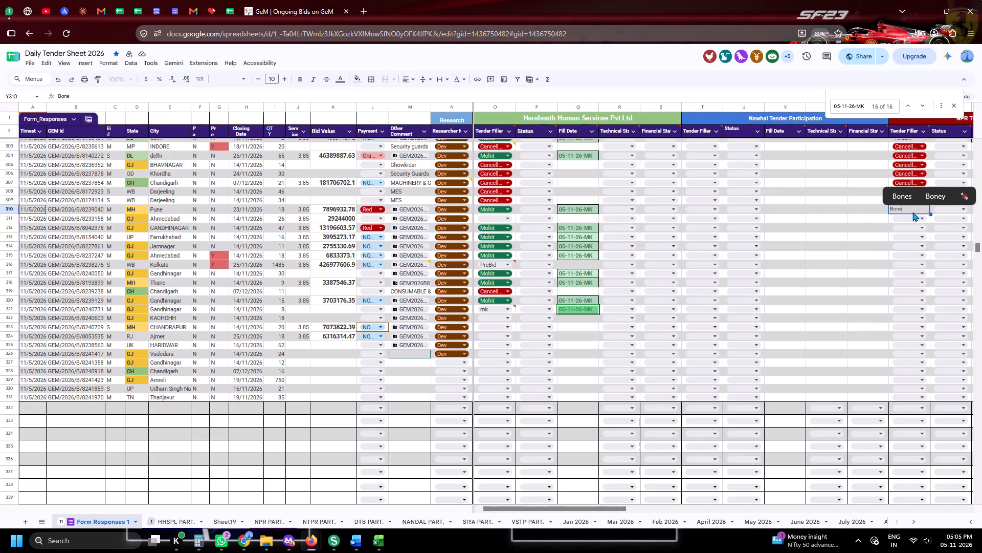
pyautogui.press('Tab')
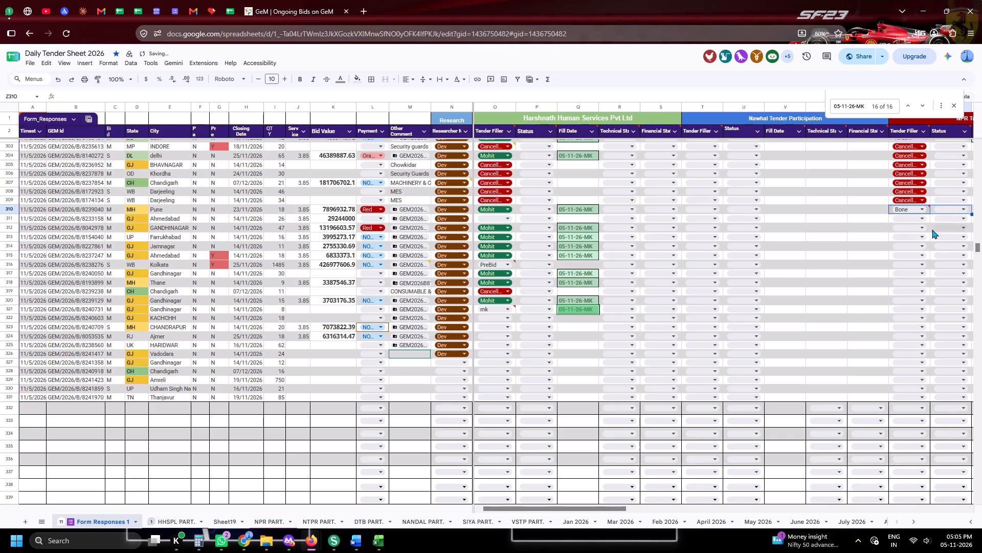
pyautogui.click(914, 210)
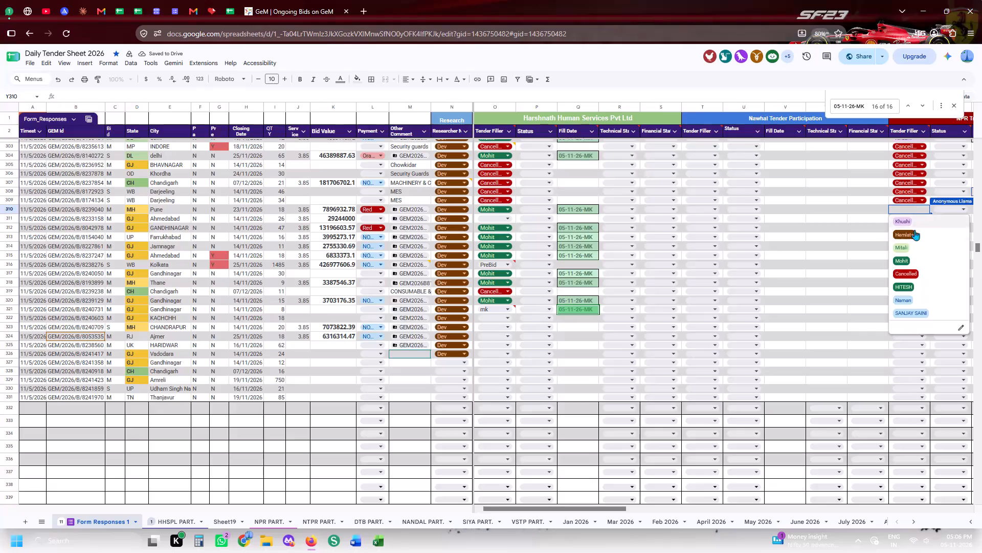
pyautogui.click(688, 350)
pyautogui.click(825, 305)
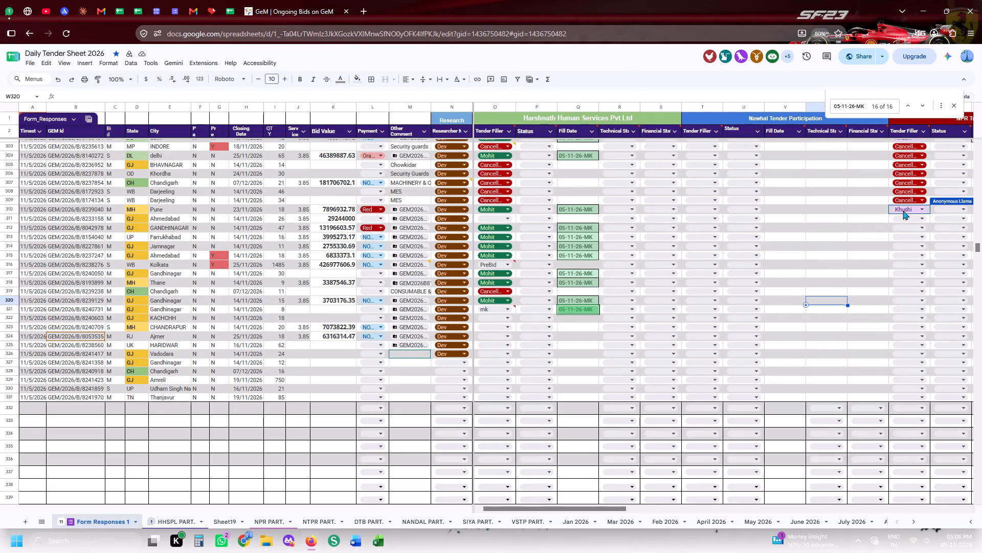
# Clear row 310's column Y Tender Filler and enter Boni in its place.
pyautogui.click(903, 210)
pyautogui.press('BackSpace')
pyautogui.press('BackSpace')
pyautogui.press('BackSpace')
pyautogui.press('BackSpace')
pyautogui.press('BackSpace')
pyautogui.press('BackSpace')
pyautogui.press('BackSpace')
pyautogui.press('BackSpace')
pyautogui.press('BackSpace')
pyautogui.press('BackSpace')
pyautogui.press('BackSpace')
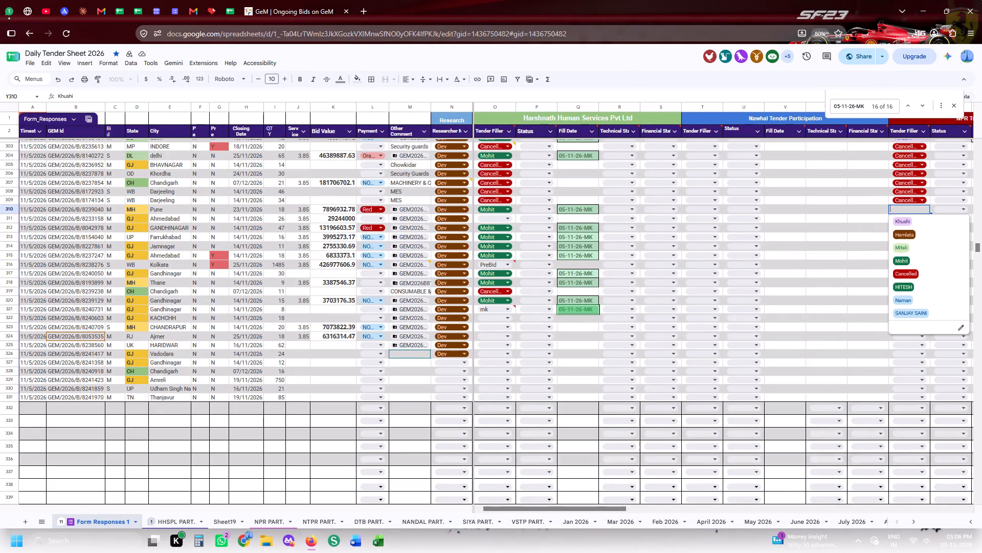
pyautogui.write('Boni')
pyautogui.press('Return')
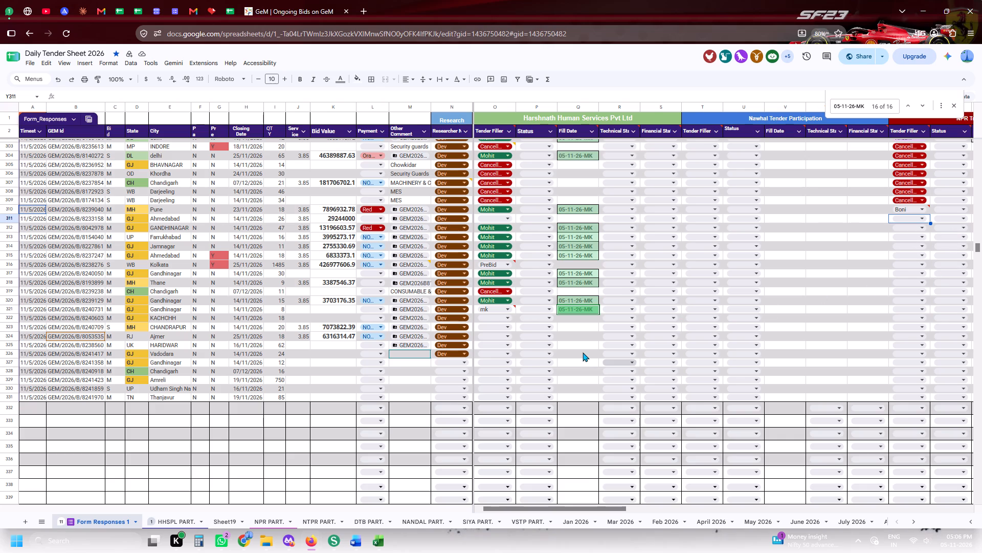
# Protect the Harshnath Human Services range O297:S331 on Form Responses 1, restricting editing to only you and spreadsheet owner.
pyautogui.scroll(3, 583, 344)
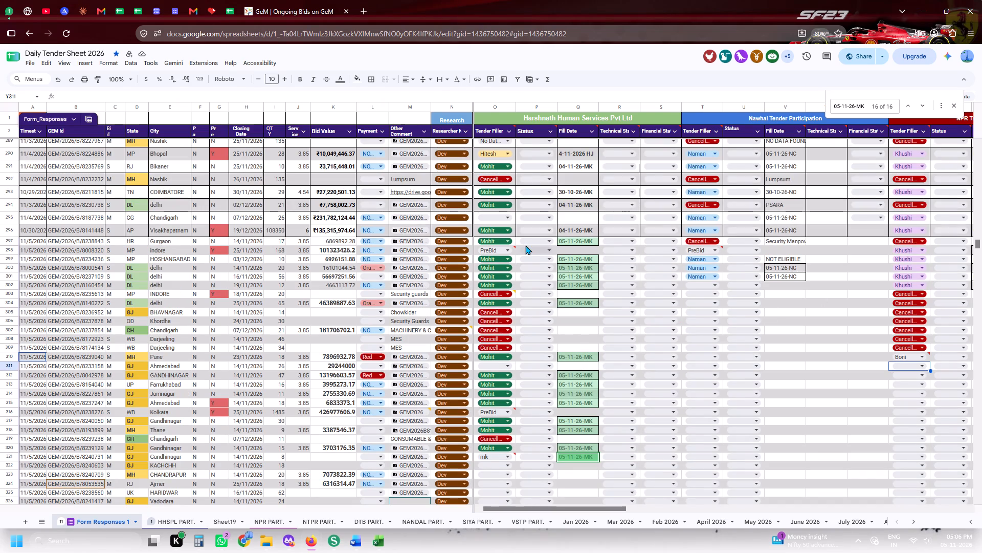
pyautogui.moveTo(513, 239); pyautogui.dragTo(716, 488)
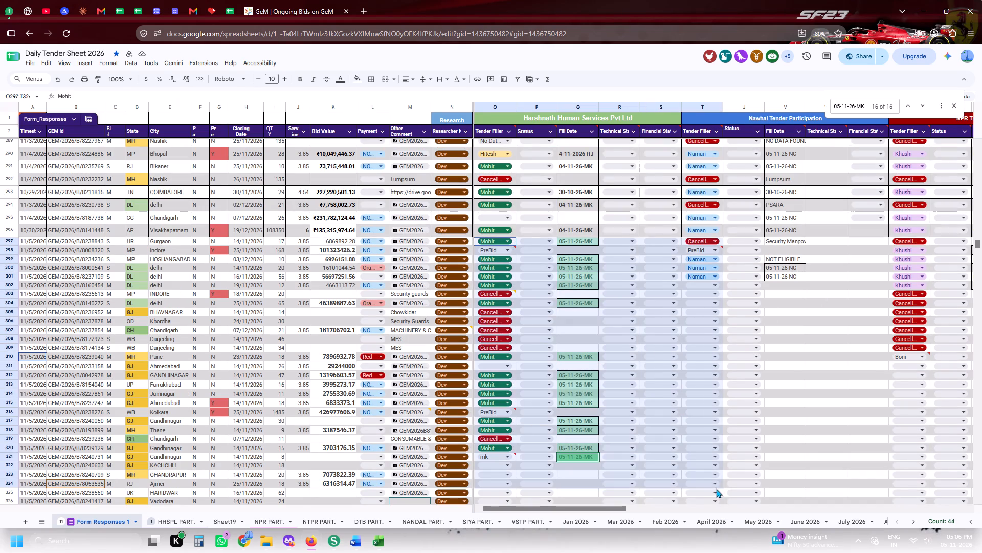
pyautogui.moveTo(716, 488); pyautogui.dragTo(655, 240)
pyautogui.scroll(-2, 696, 552)
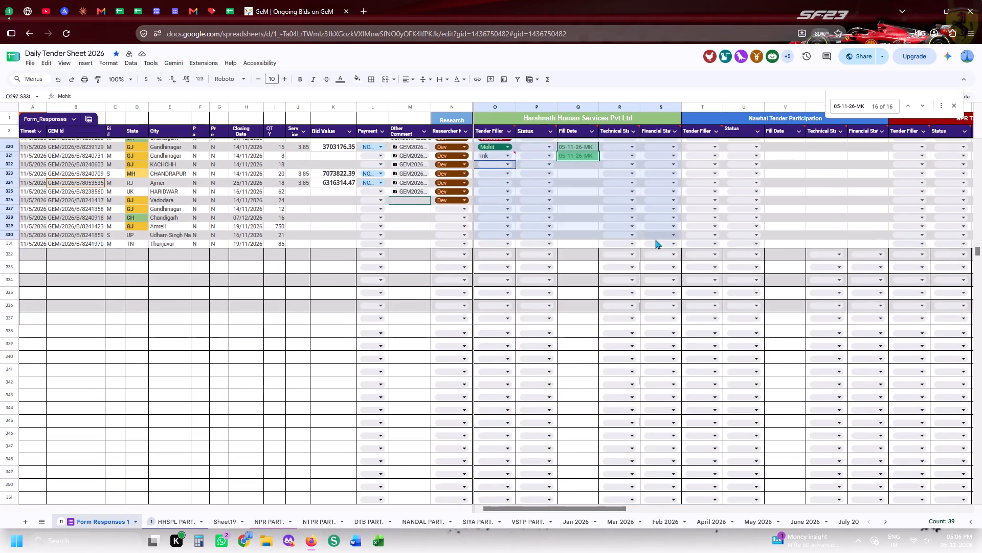
pyautogui.moveTo(655, 240); pyautogui.dragTo(655, 243)
pyautogui.rightClick(655, 243)
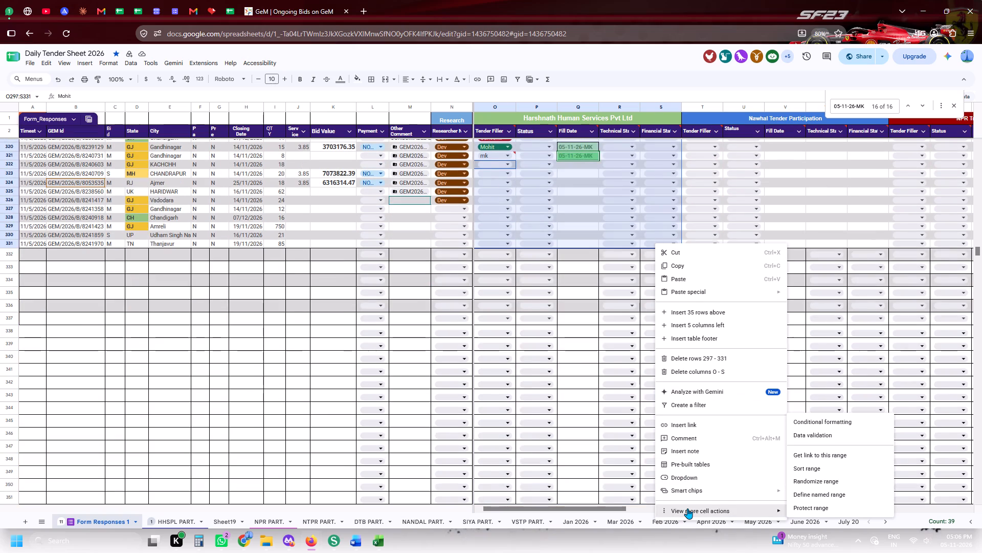
pyautogui.click(803, 506)
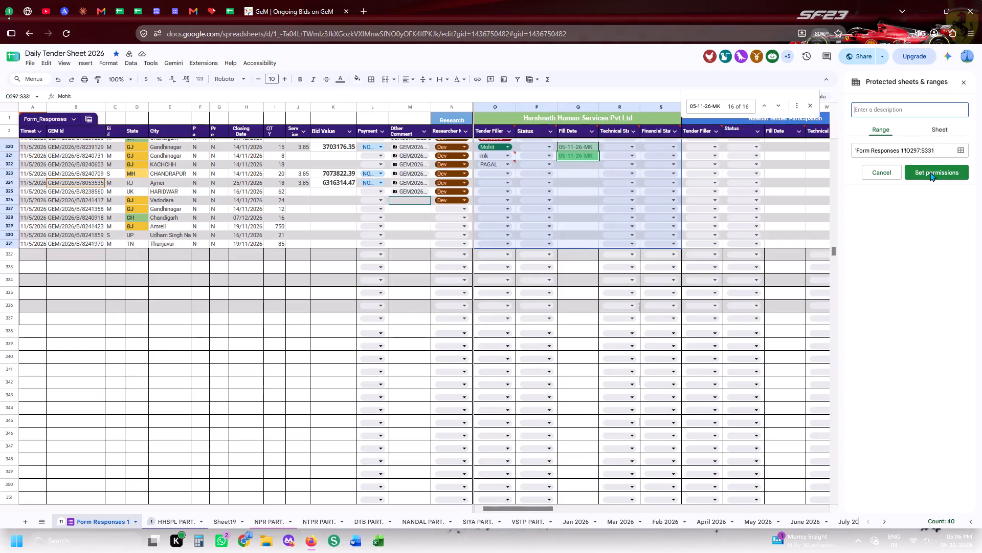
pyautogui.click(930, 172)
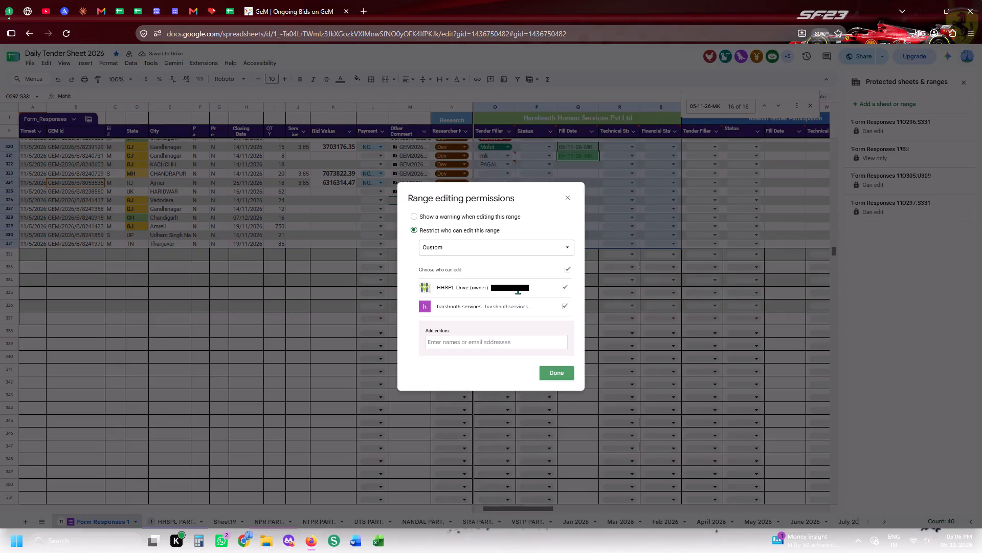
pyautogui.click(569, 250)
pyautogui.click(481, 240)
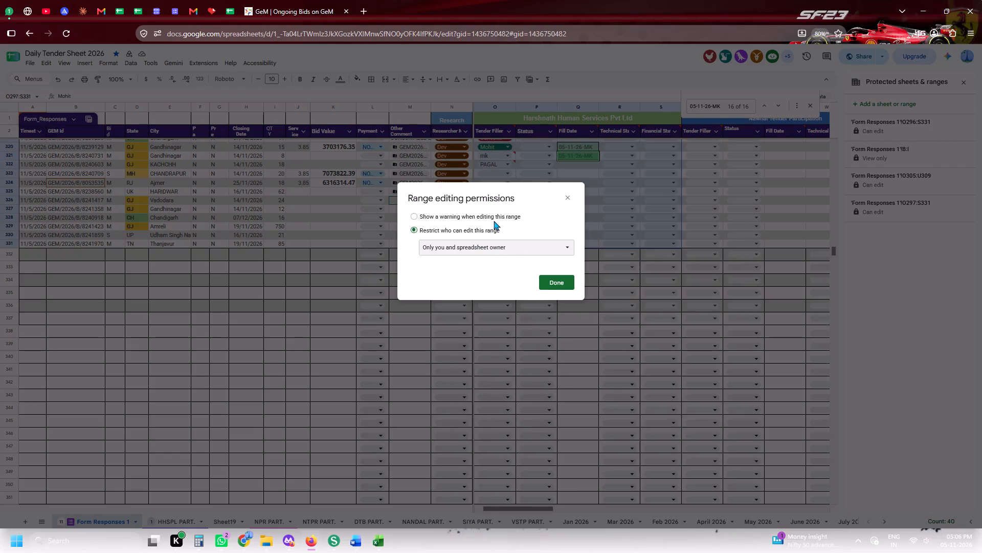
pyautogui.click(547, 281)
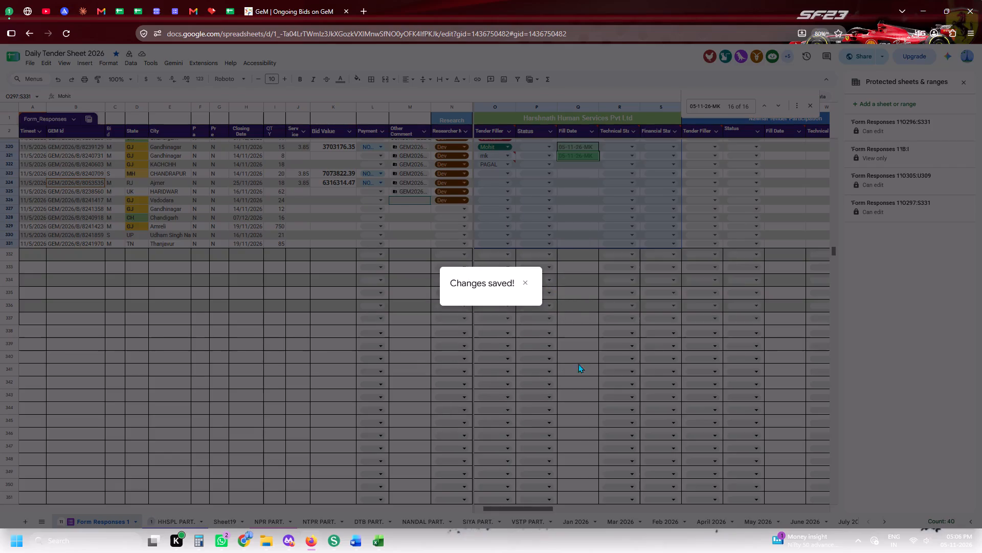
pyautogui.scroll(3, 526, 411)
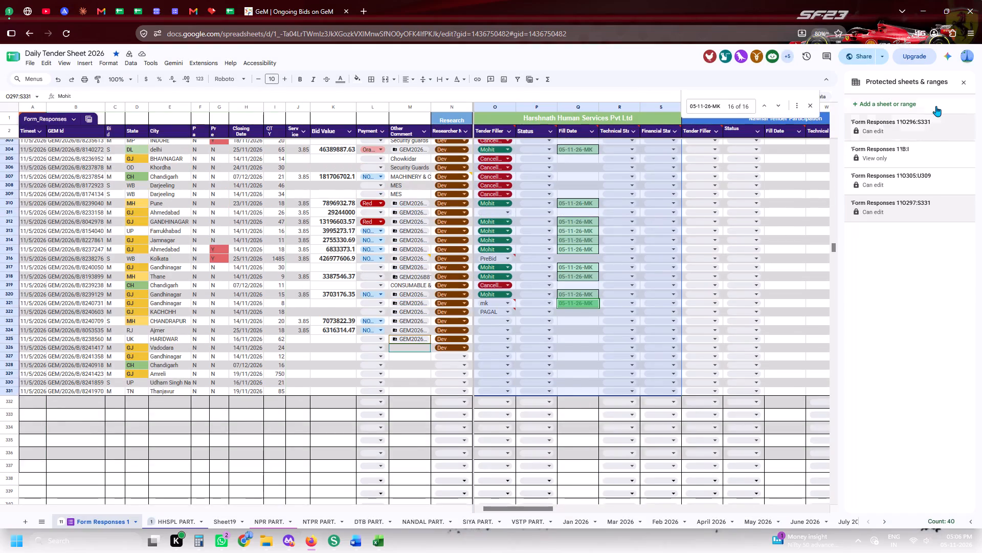
pyautogui.click(966, 86)
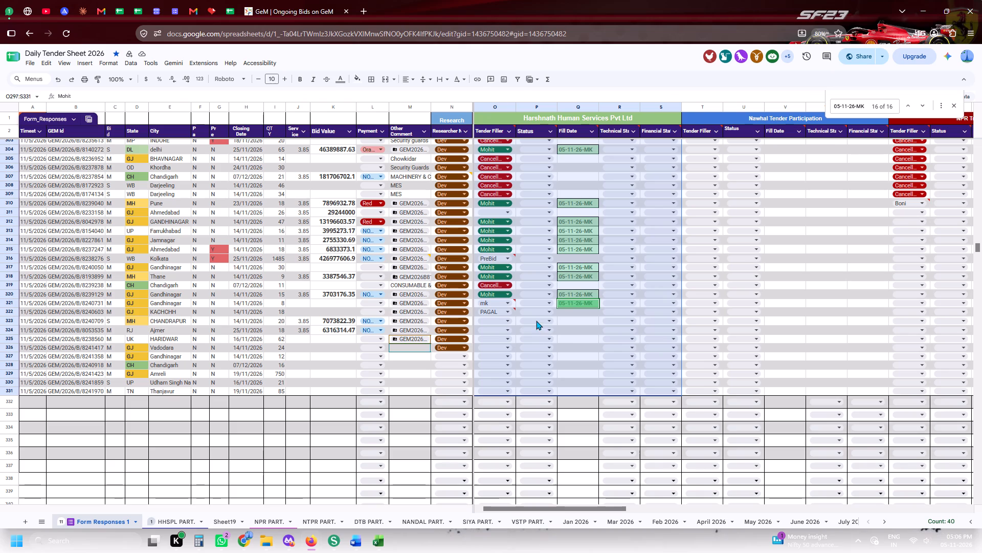
# Set the Harshnath Human Services Tender Filler for row 322 to Mohit.
pyautogui.click(584, 327)
pyautogui.click(507, 312)
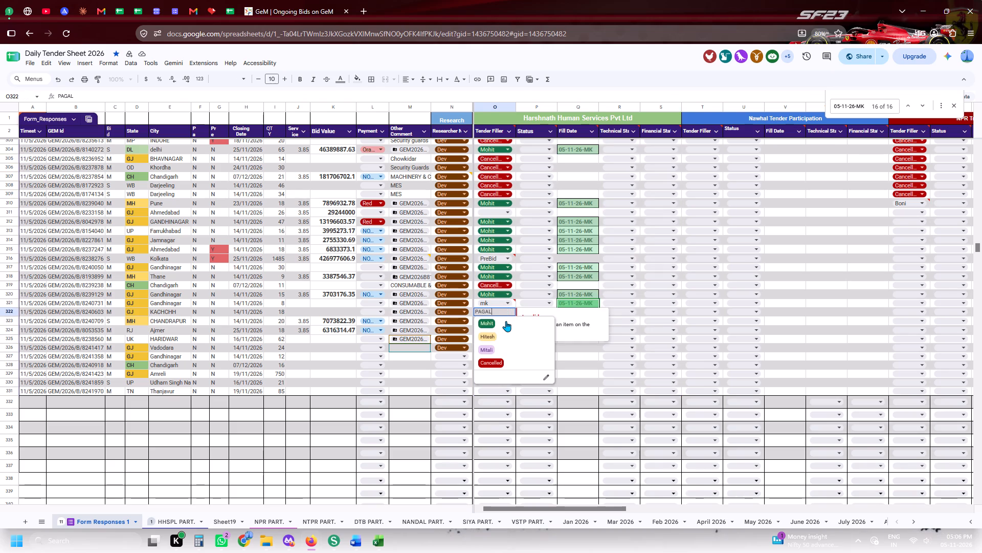
pyautogui.click(506, 321)
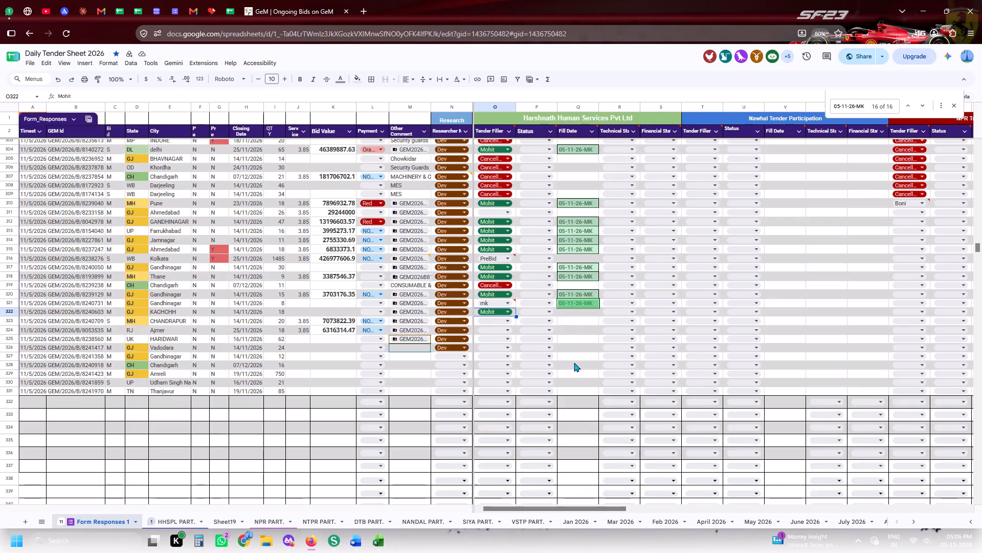
# Open the Daily Tender Sheet under the NRP Tender1 account, dismiss the signed-in notice, and go to Form Responses 1.
pyautogui.click(231, 15)
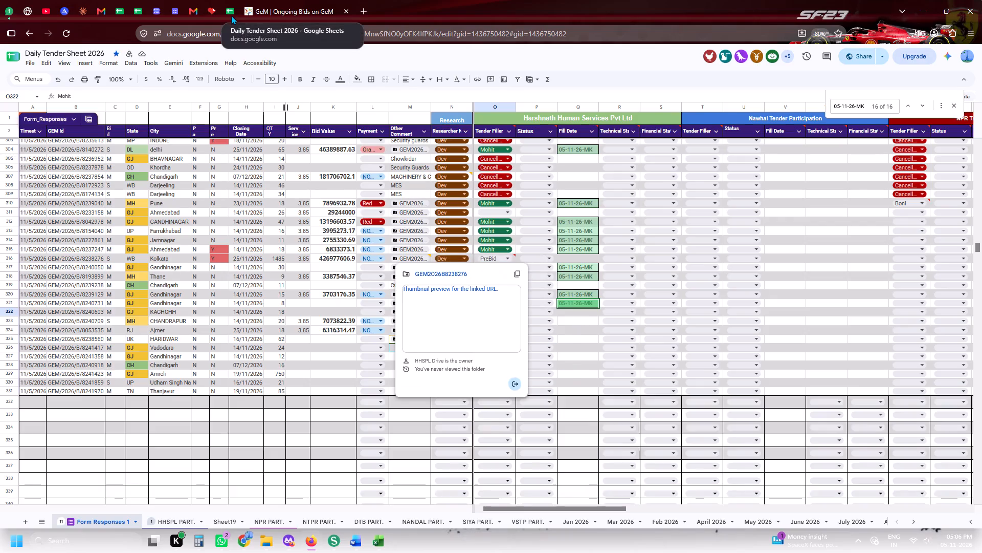
pyautogui.click(976, 53)
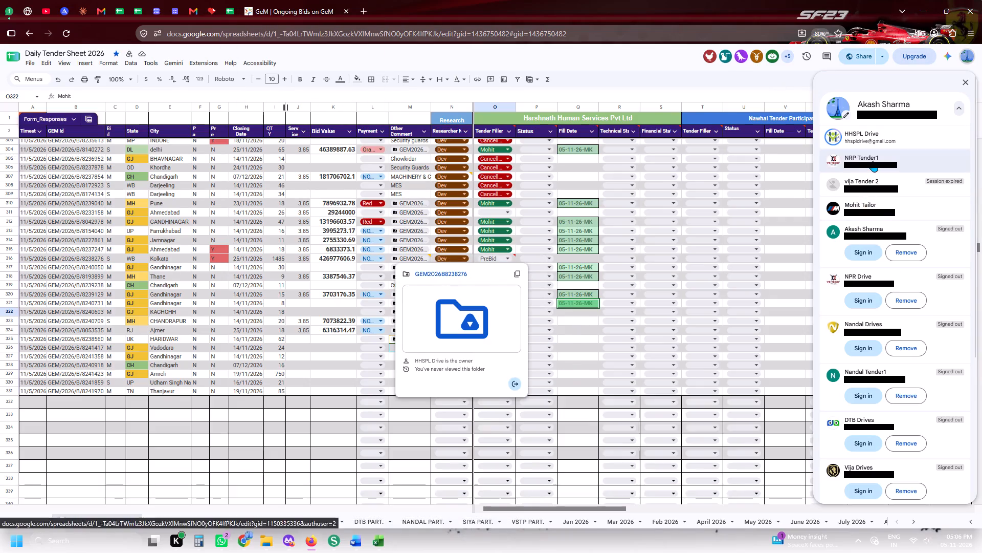
pyautogui.click(873, 161)
pyautogui.click(229, 0)
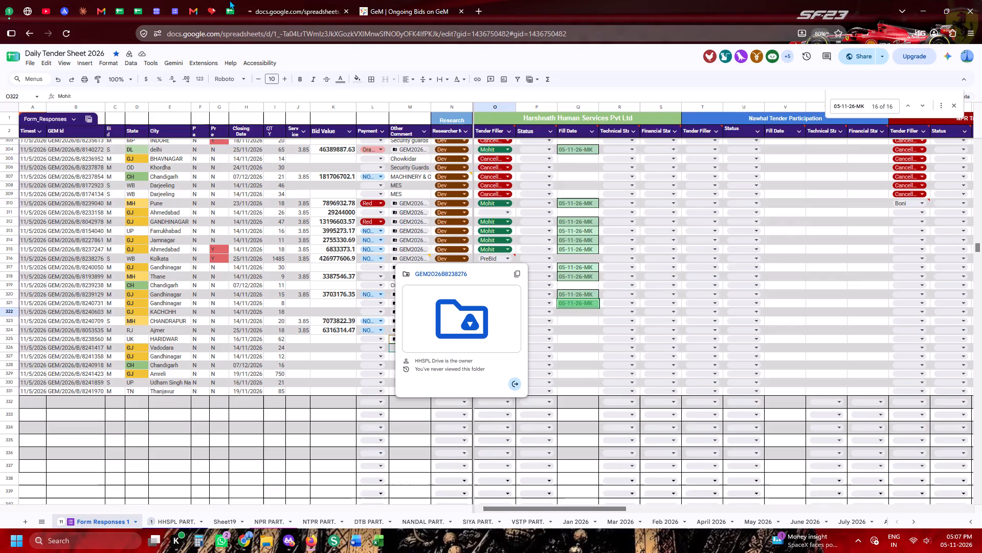
pyautogui.click(573, 348)
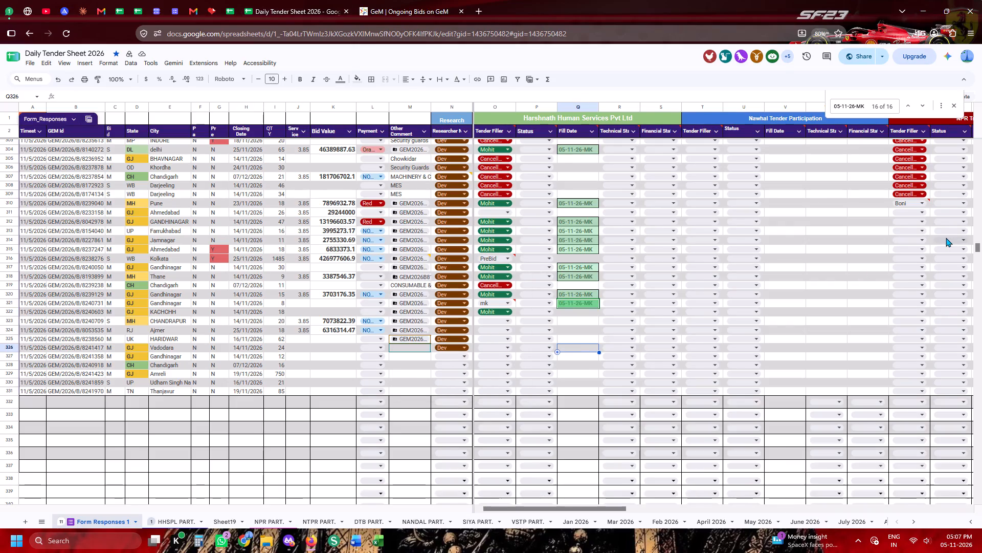
pyautogui.click(305, 2)
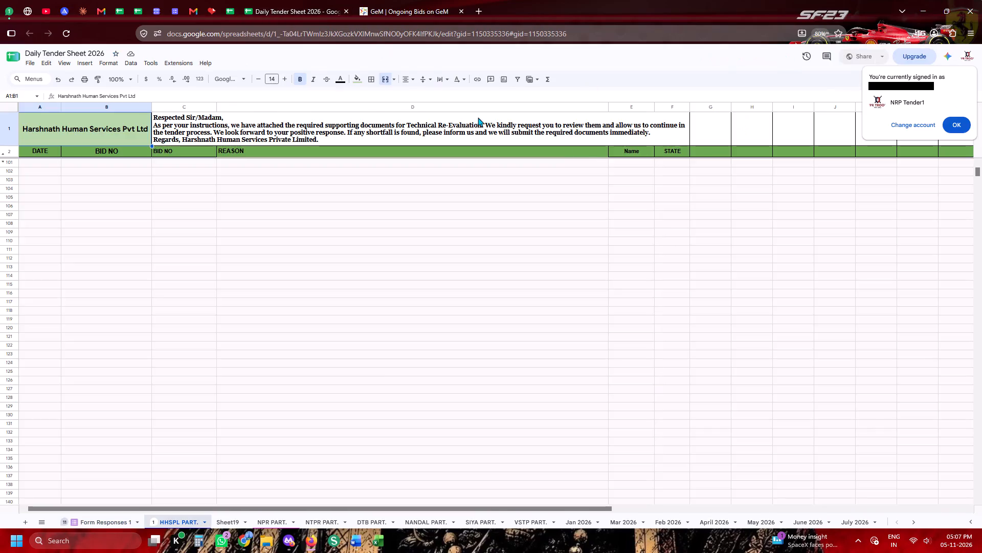
pyautogui.click(952, 129)
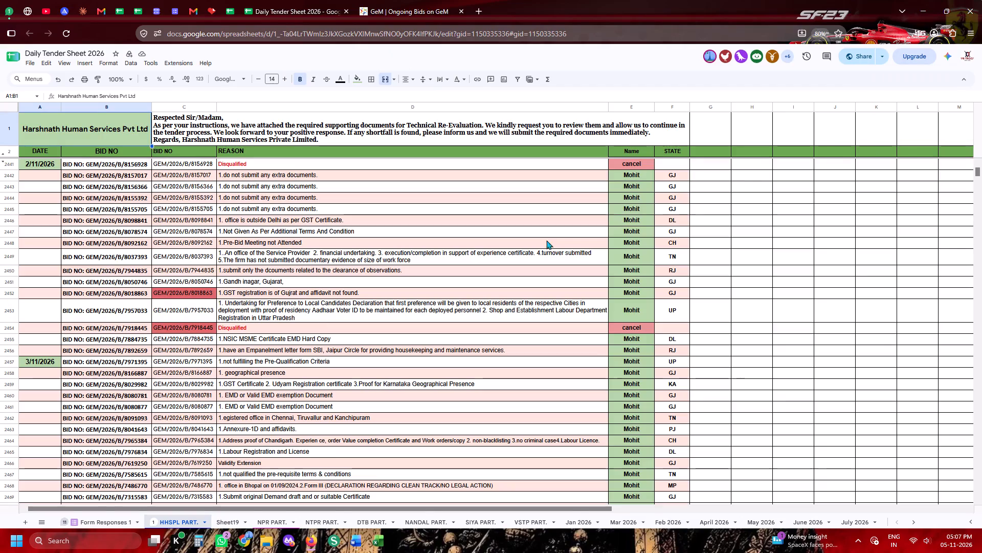
pyautogui.click(74, 520)
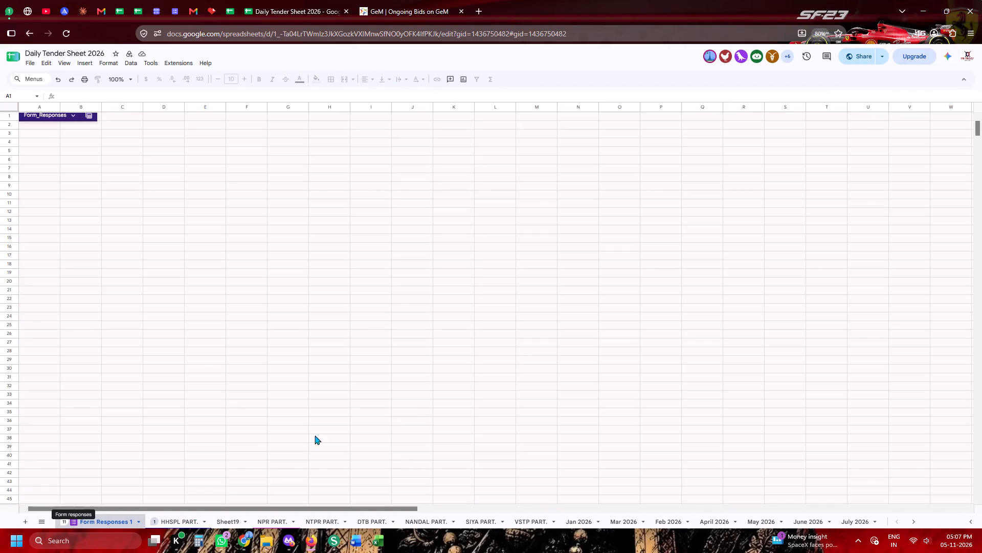
# Test the Harshnath range protection by trying to clear the Fill Date in row 320, and dismiss the resulting notice.
pyautogui.scroll(-9, 451, 312)
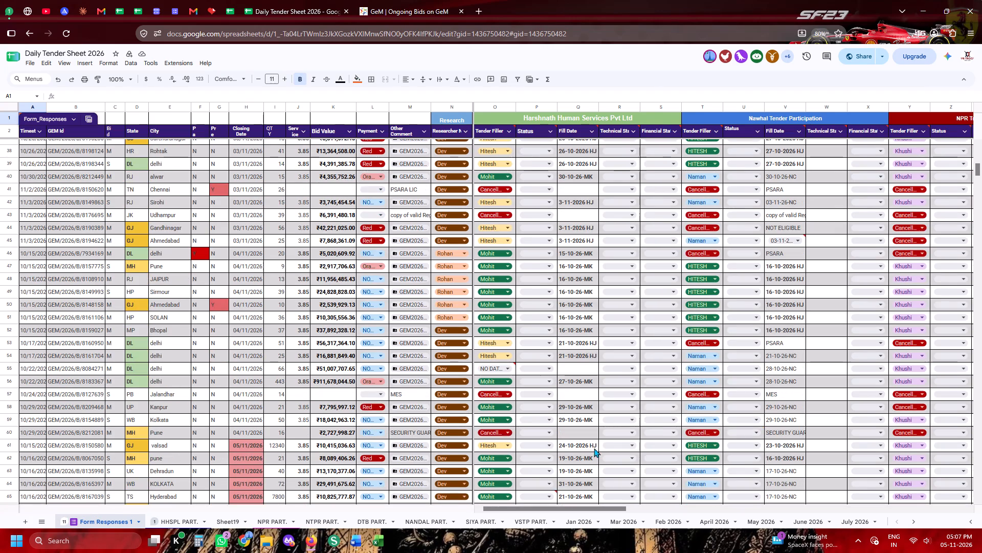
pyautogui.scroll(-7, 570, 443)
pyautogui.scroll(-20, 570, 443)
pyautogui.scroll(-15, 570, 443)
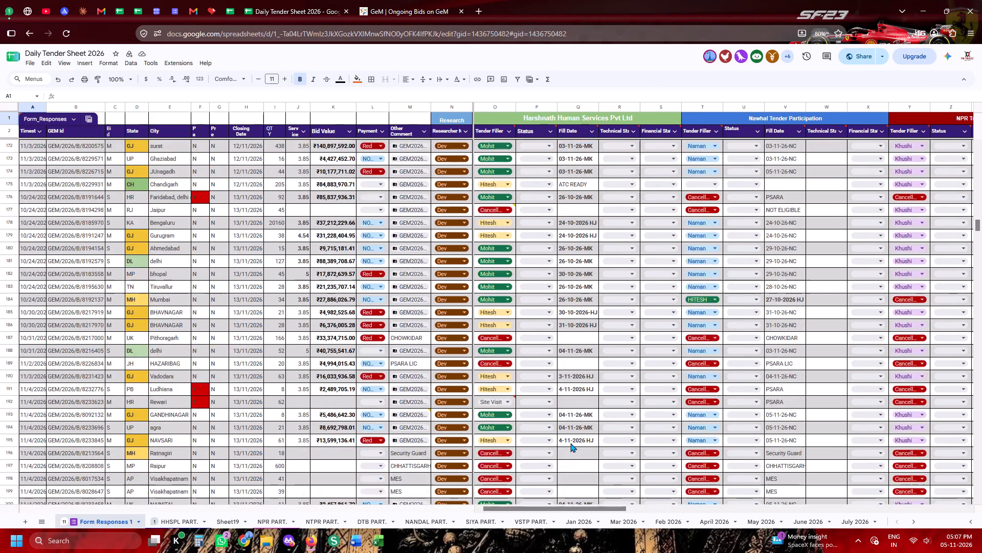
pyautogui.scroll(-20, 570, 443)
pyautogui.scroll(-11, 570, 443)
pyautogui.scroll(5, 570, 443)
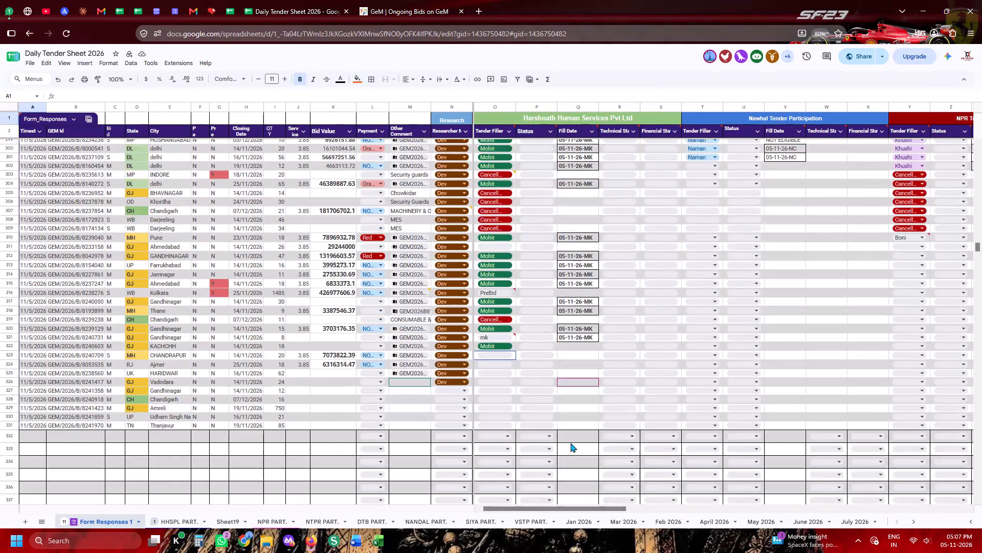
pyautogui.scroll(2, 570, 443)
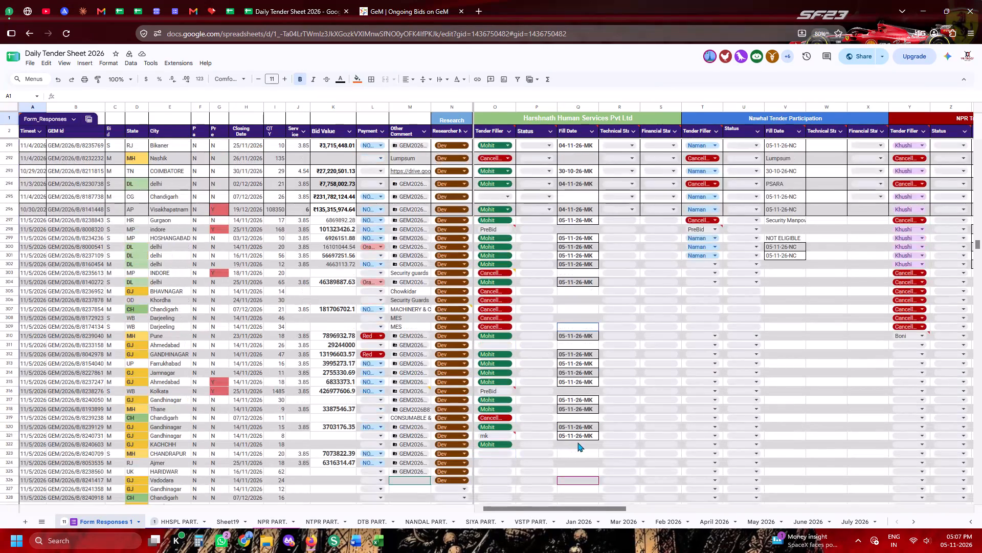
pyautogui.click(582, 427)
pyautogui.press('Delete')
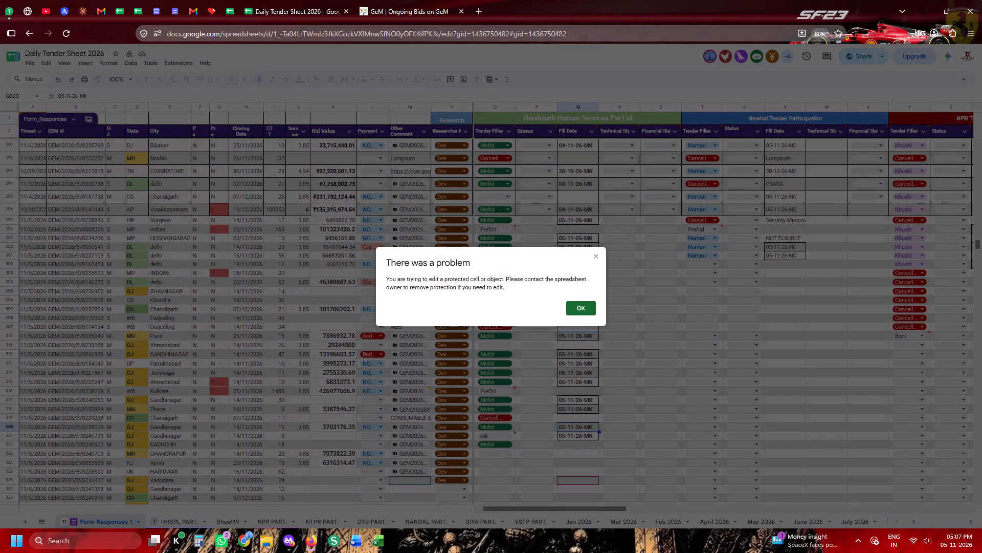
pyautogui.click(583, 316)
pyautogui.click(581, 311)
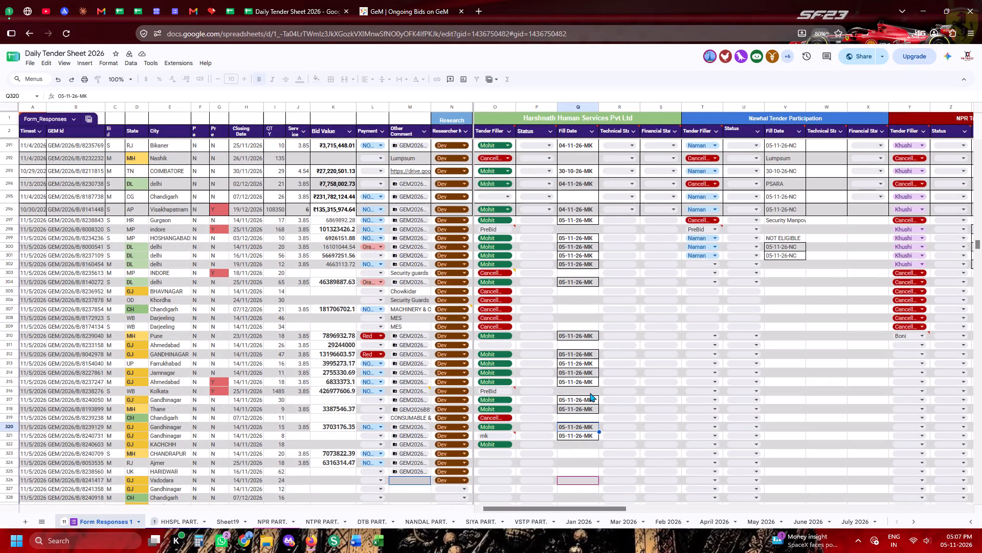
pyautogui.scroll(-2, 590, 400)
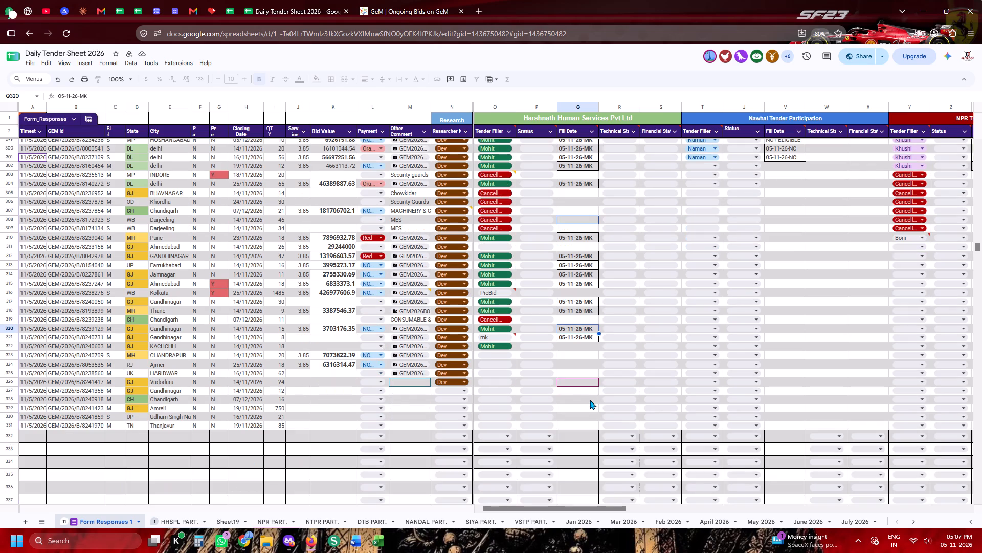
pyautogui.scroll(1, 590, 400)
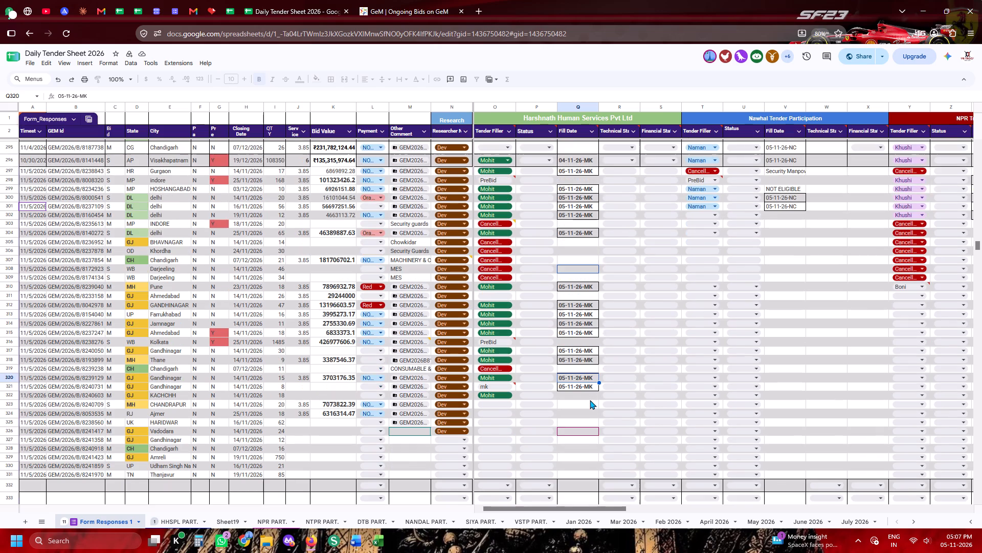
# Close the NRP Tender1 copy of the Daily Tender Sheet and return to the main account's copy.
pyautogui.click(440, 0)
pyautogui.click(331, 0)
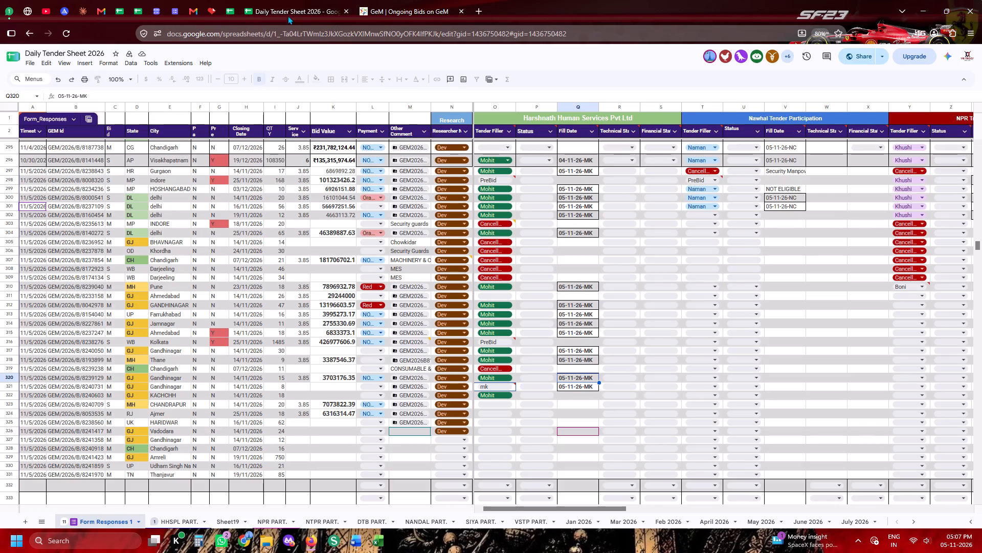
pyautogui.click(228, 5)
pyautogui.click(301, 4)
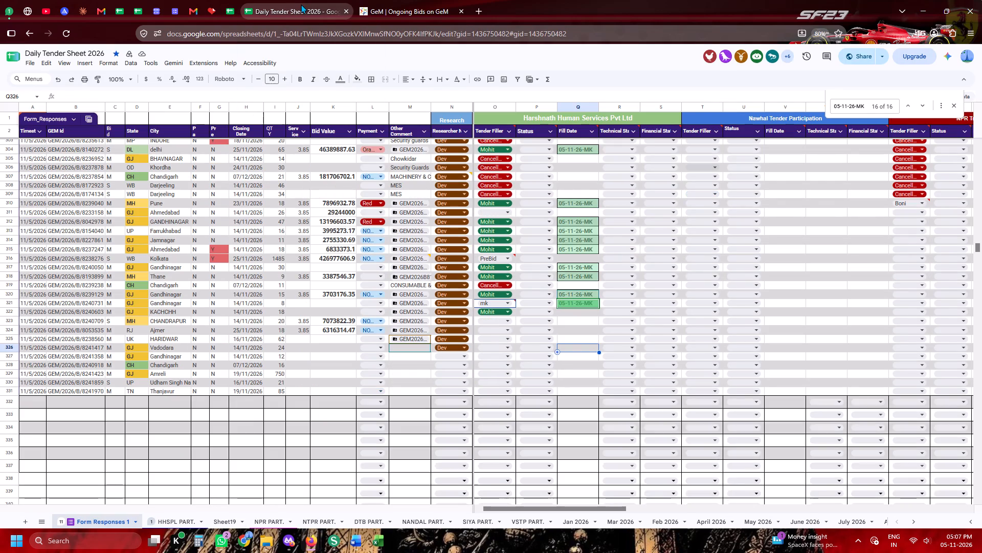
pyautogui.click(230, 9)
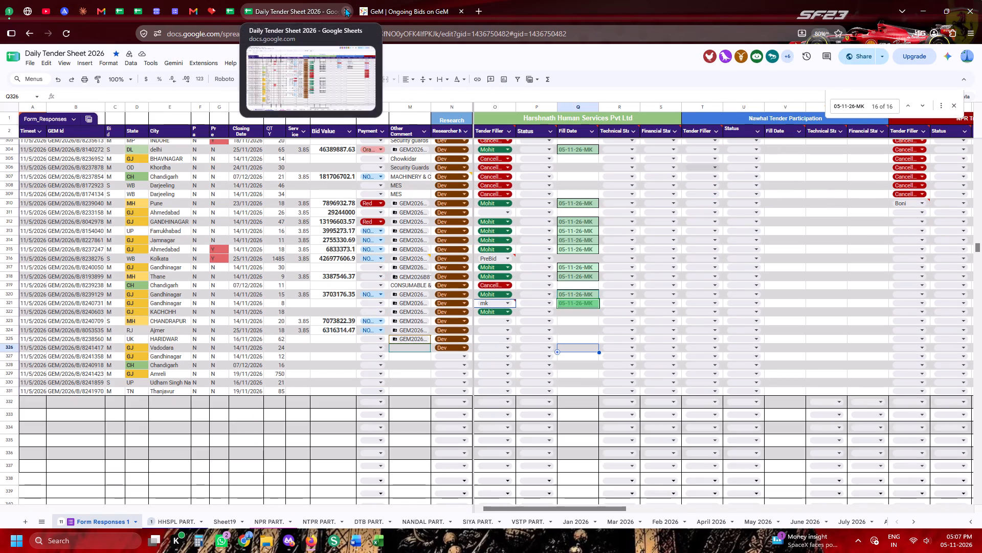
pyautogui.click(345, 8)
# Review the Harshnath and Nawhal tender filler and fill date entries in the earlier rows of Form Responses 1.
pyautogui.scroll(2, 560, 338)
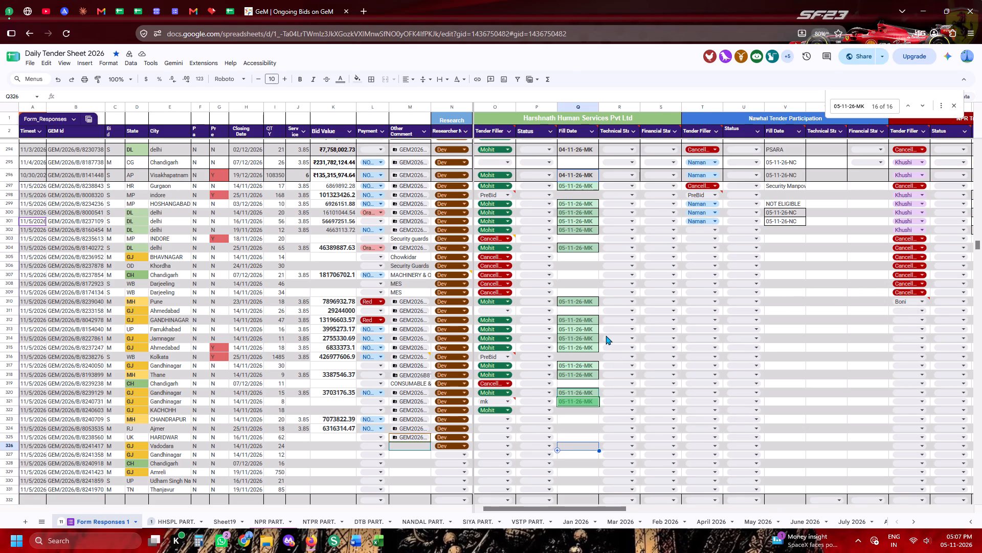
pyautogui.scroll(2, 566, 283)
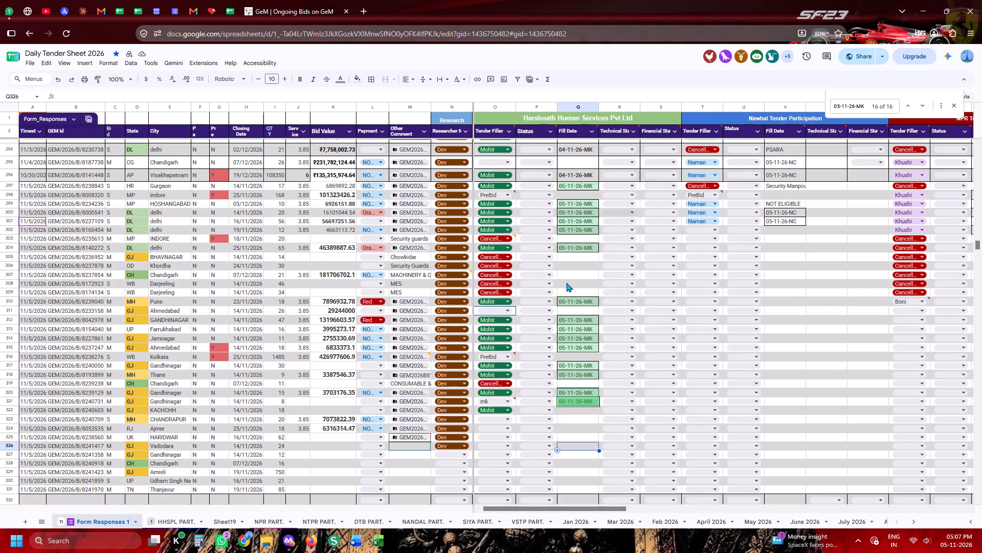
pyautogui.scroll(5, 566, 283)
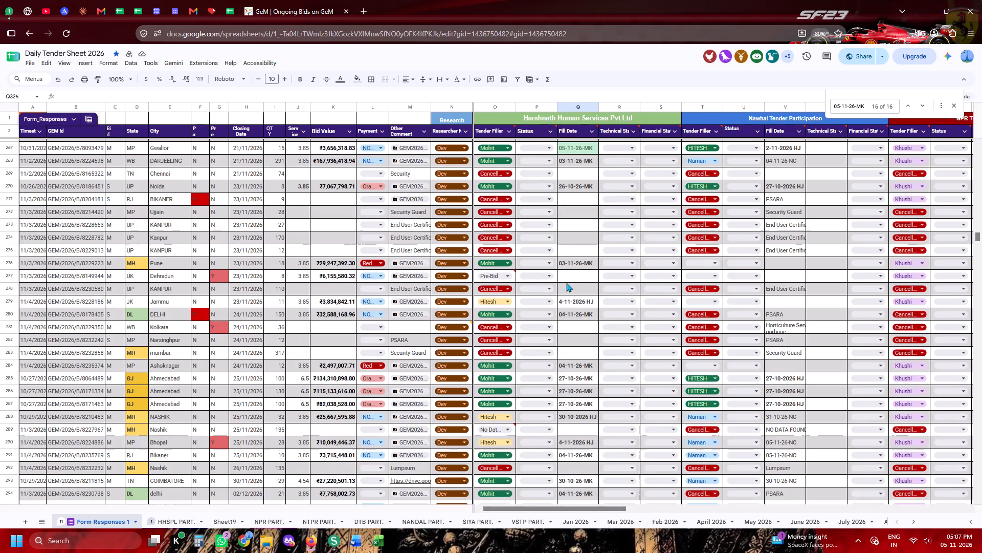
pyautogui.scroll(15, 566, 283)
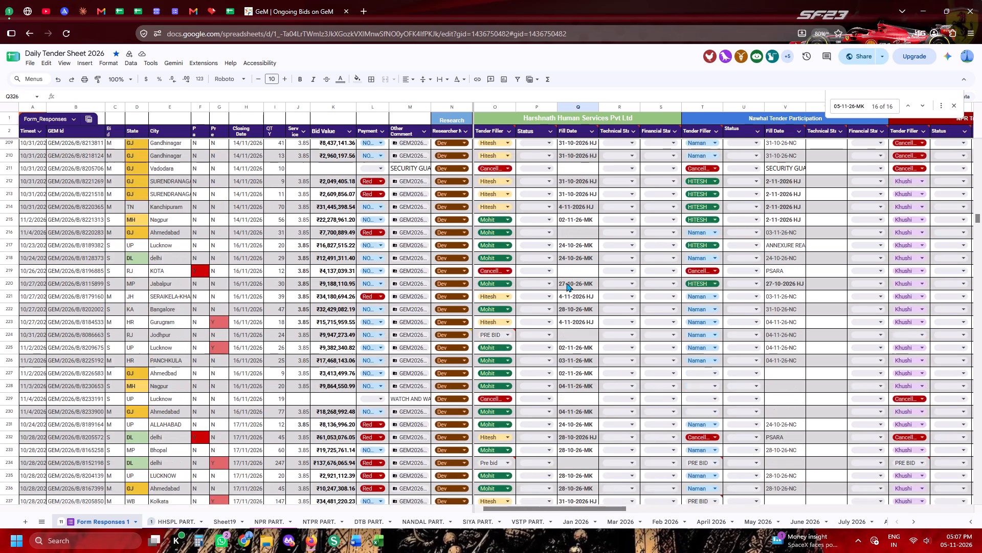
pyautogui.scroll(6, 566, 283)
# Set row 310's column Y Tender Filler to Khushi.
pyautogui.scroll(-18, 566, 283)
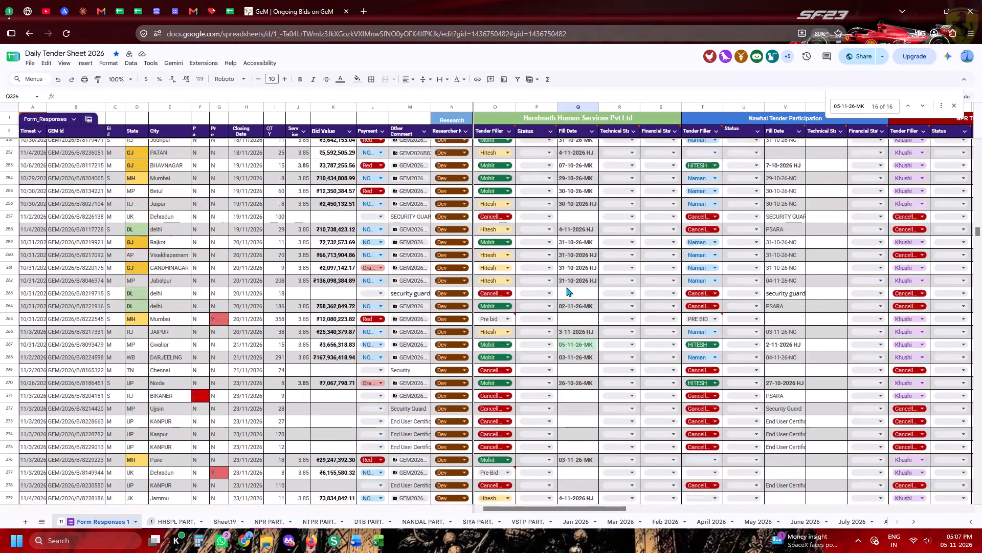
pyautogui.scroll(-8, 566, 287)
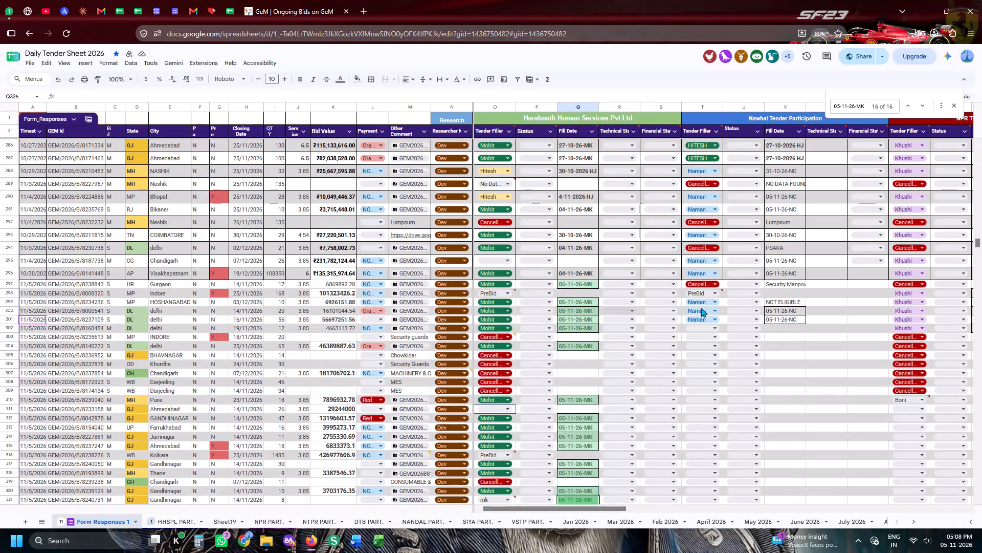
pyautogui.click(912, 398)
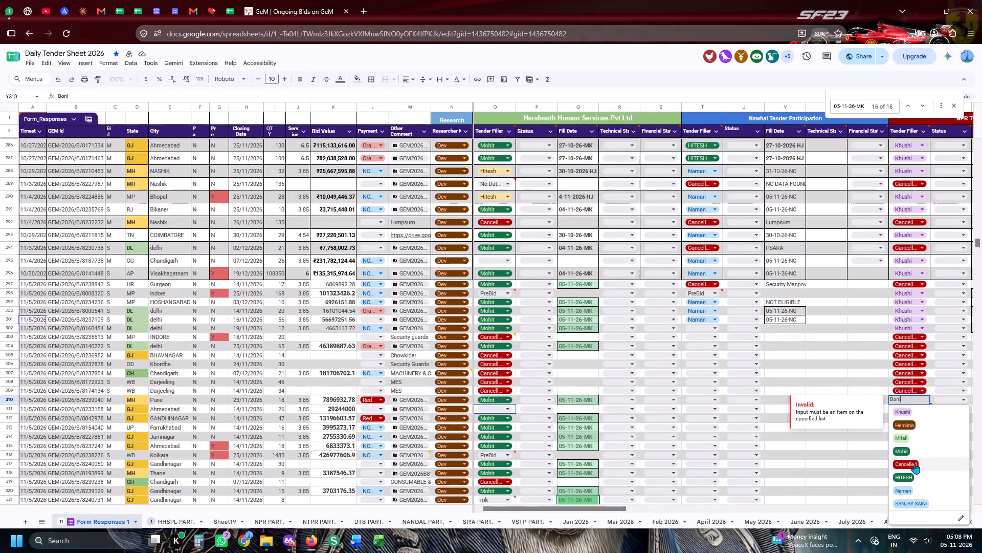
pyautogui.click(911, 413)
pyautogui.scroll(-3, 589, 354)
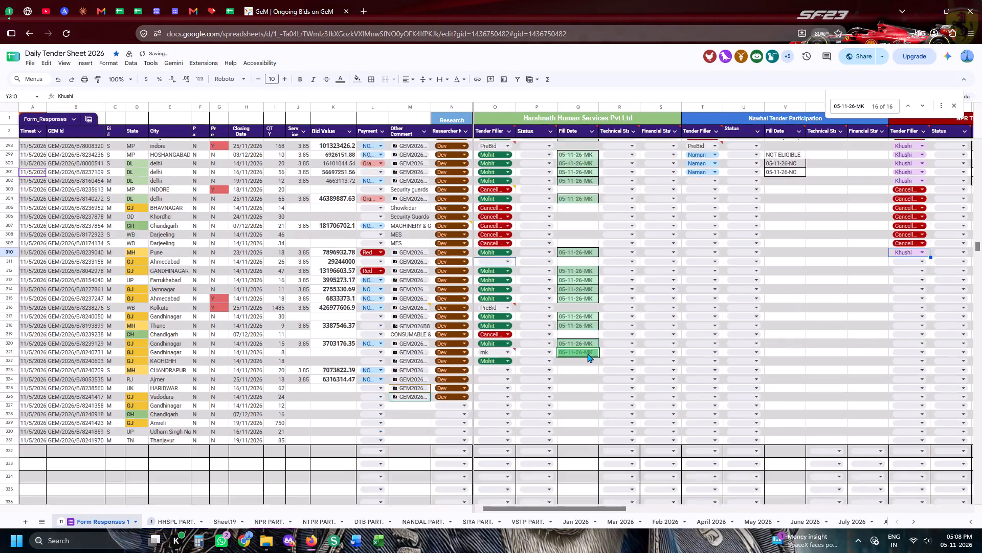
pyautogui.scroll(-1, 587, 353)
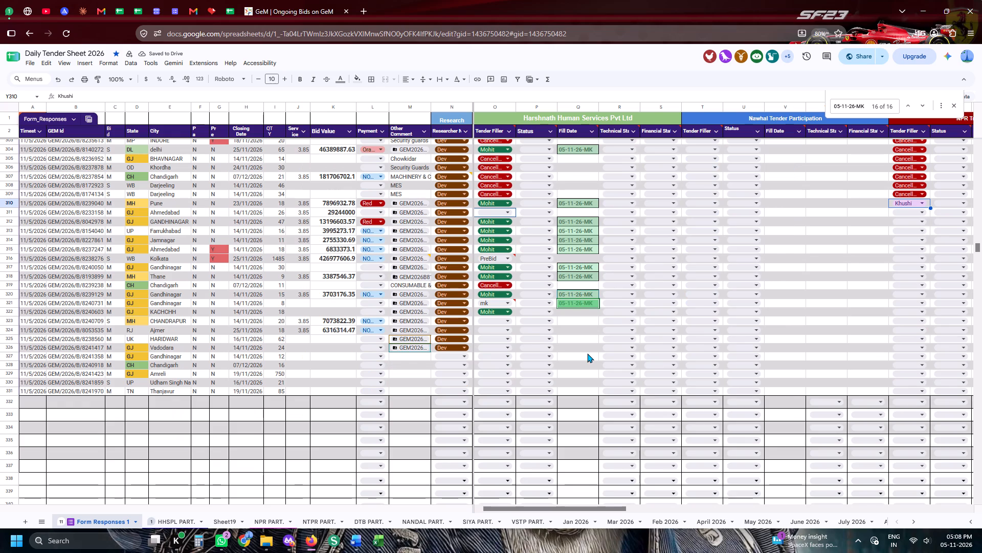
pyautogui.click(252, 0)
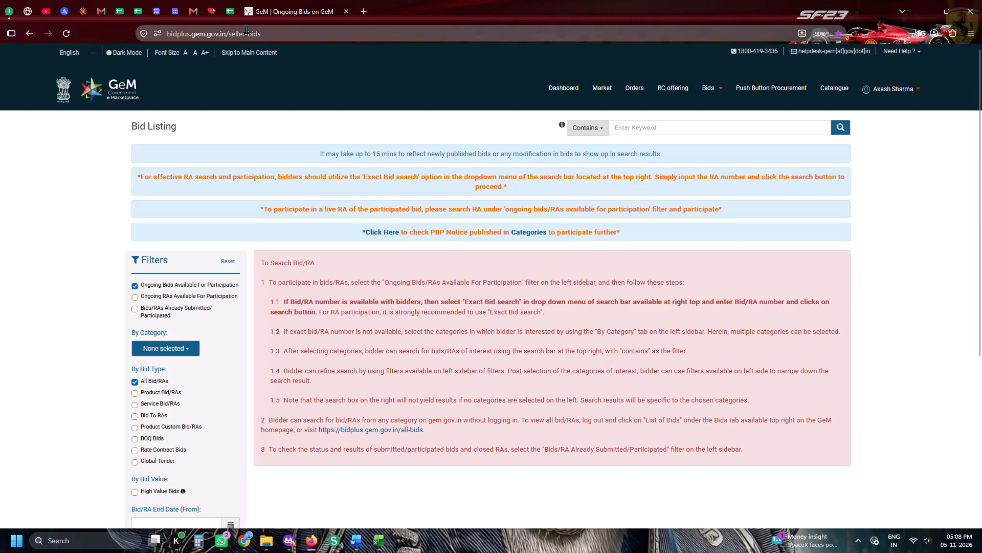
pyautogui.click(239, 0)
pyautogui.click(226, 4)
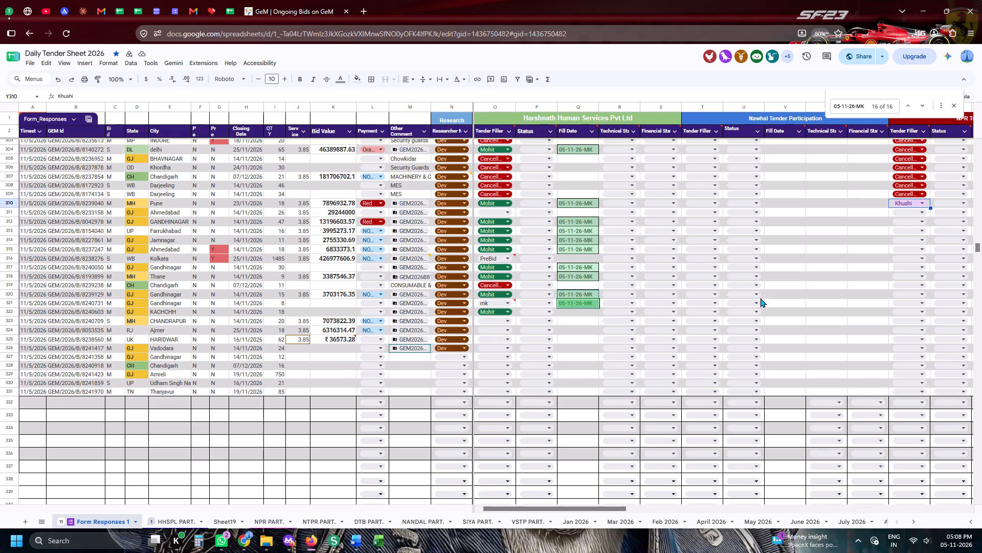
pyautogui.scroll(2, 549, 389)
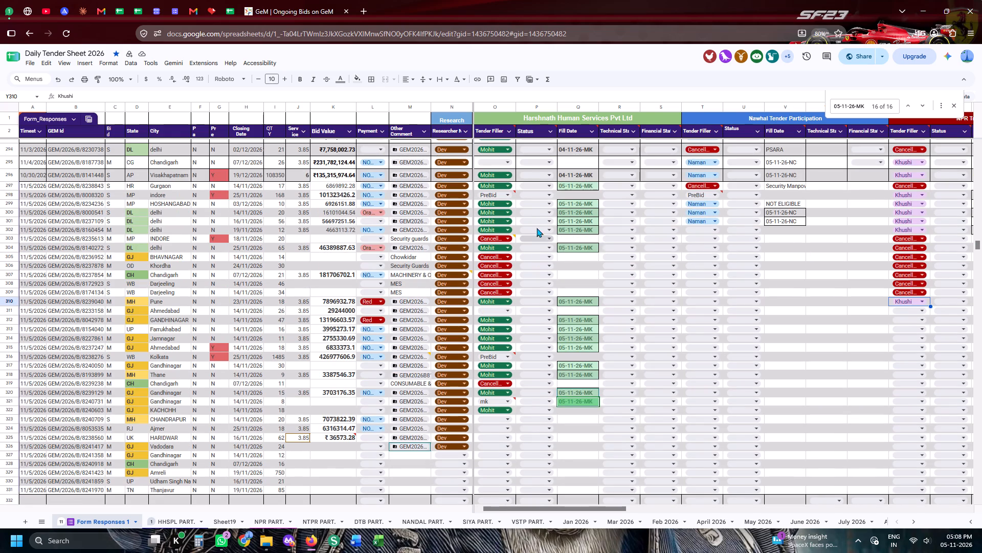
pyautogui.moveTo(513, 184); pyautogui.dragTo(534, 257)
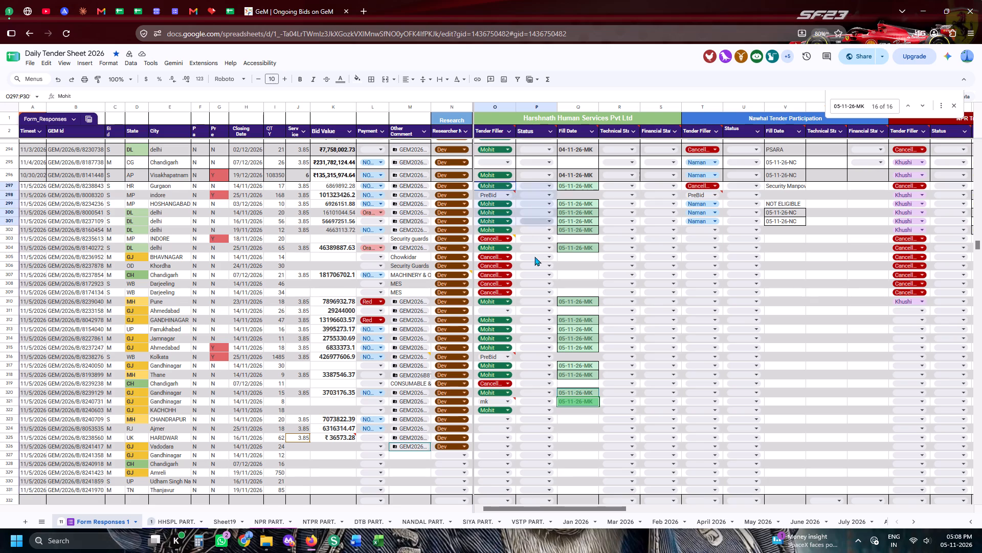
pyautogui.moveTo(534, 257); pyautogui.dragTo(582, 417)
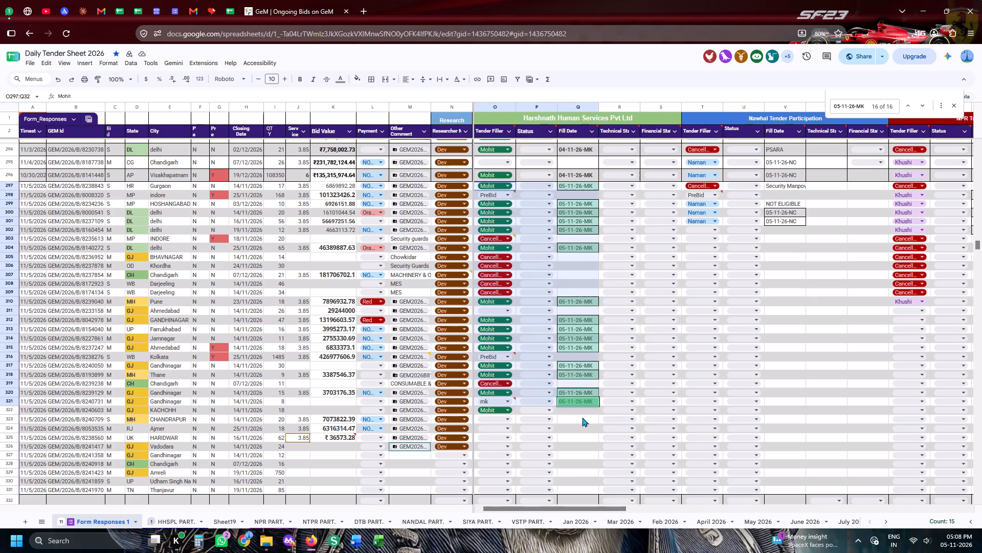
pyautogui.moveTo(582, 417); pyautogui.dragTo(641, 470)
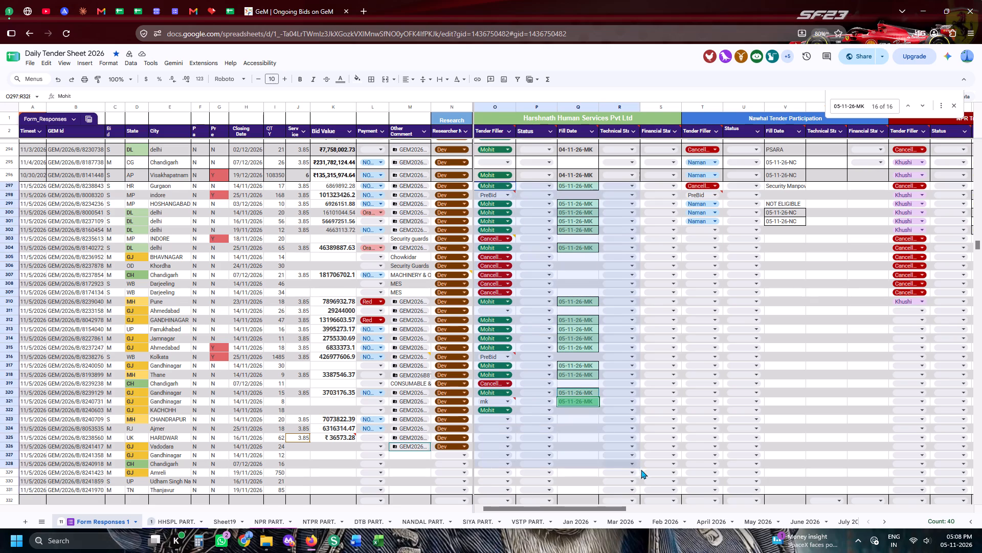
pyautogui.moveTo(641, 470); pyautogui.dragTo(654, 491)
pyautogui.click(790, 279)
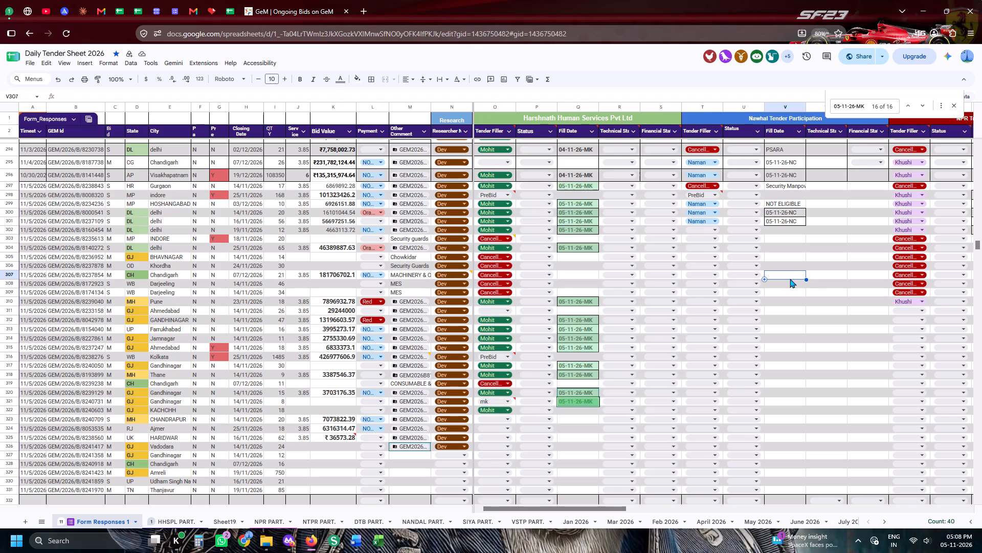
# Examine the tender filler and fill date entries for the participating companies across rows 271 to 331.
pyautogui.scroll(6, 820, 341)
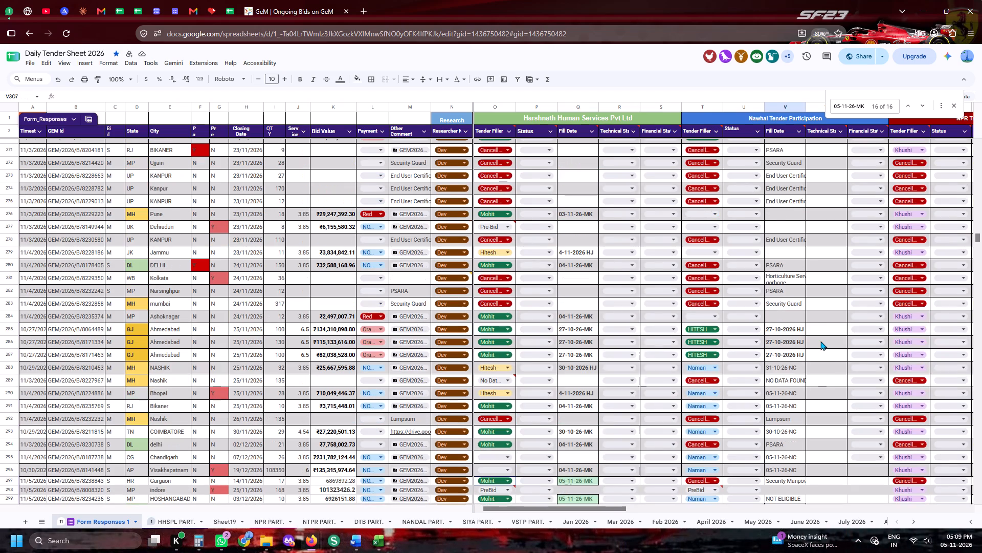
pyautogui.scroll(-4, 820, 341)
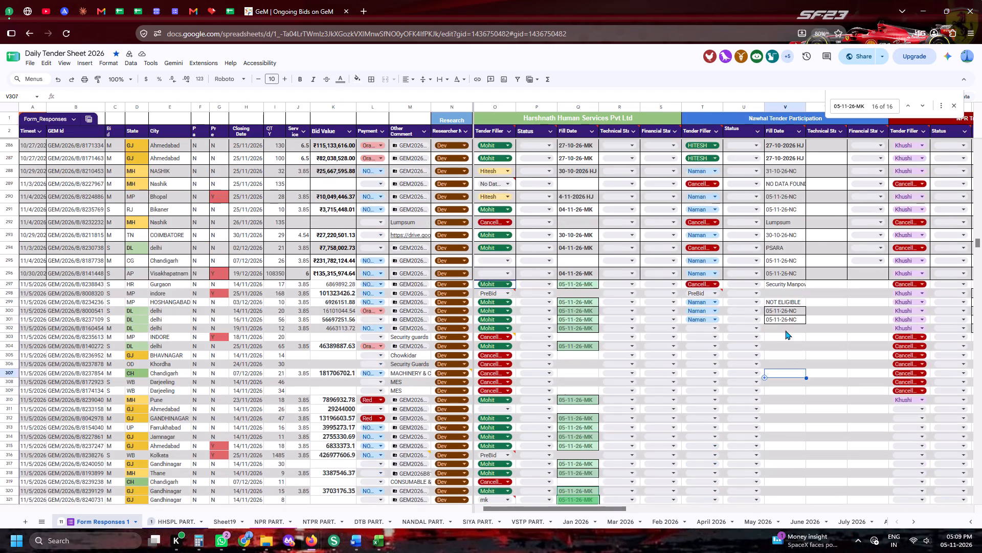
pyautogui.scroll(-2, 759, 312)
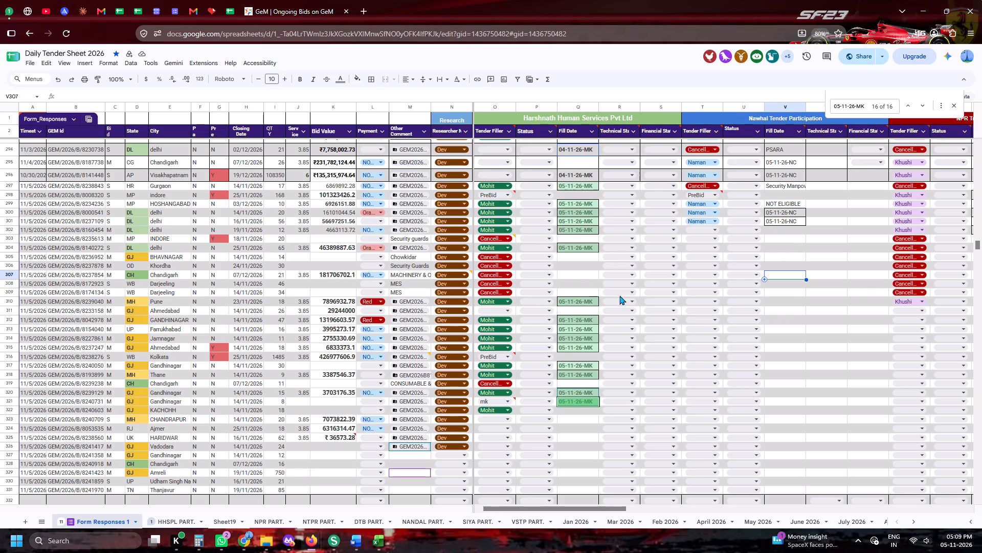
pyautogui.scroll(6, 829, 346)
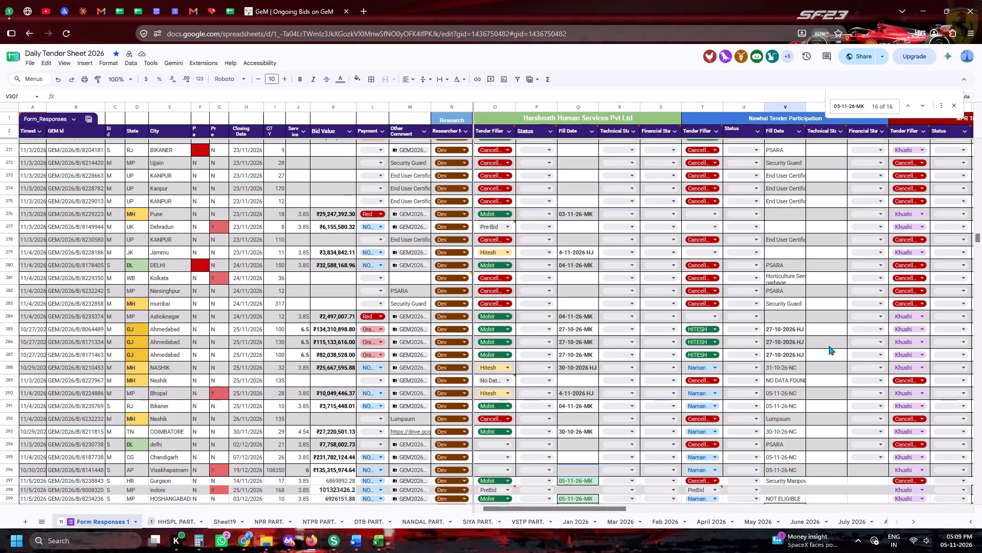
pyautogui.click(335, 0)
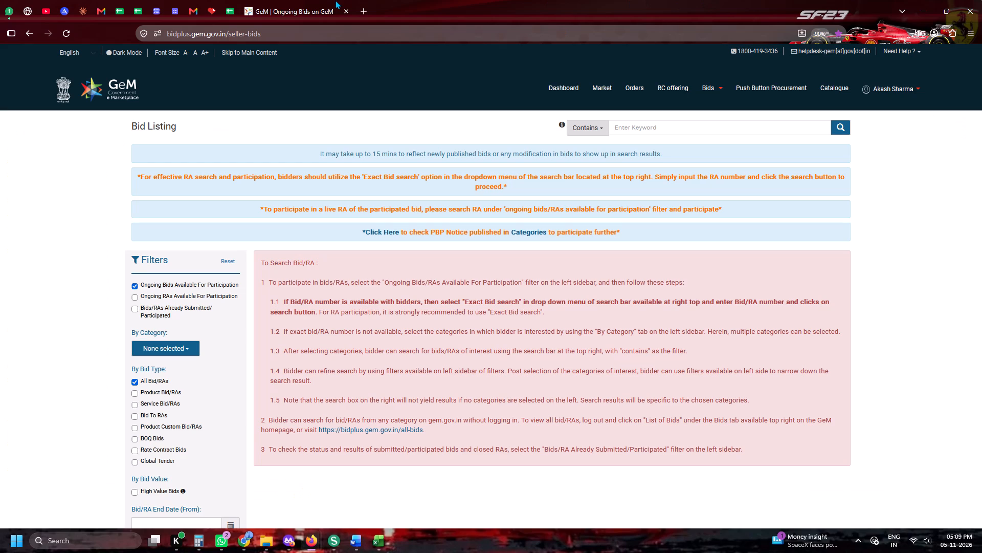
pyautogui.click(225, 0)
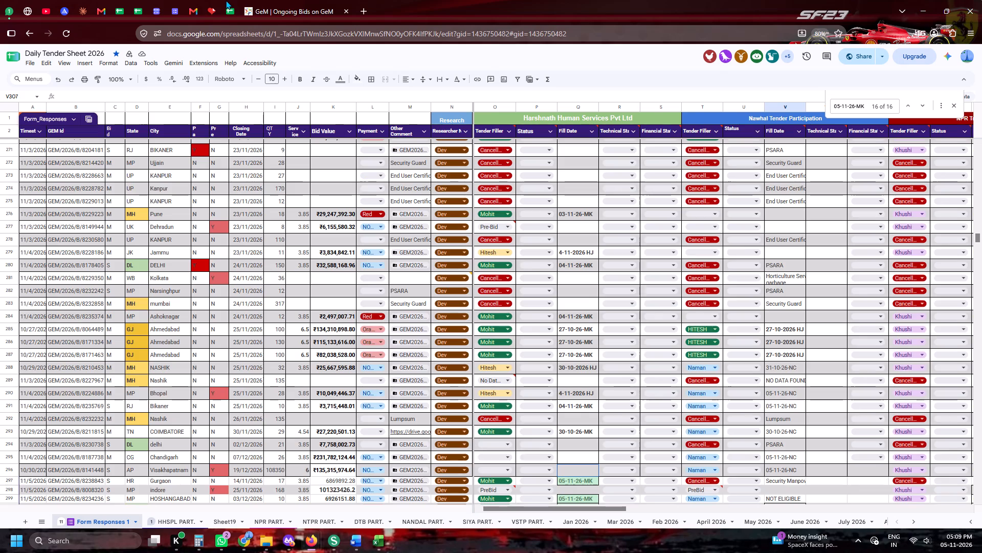
pyautogui.scroll(-6, 485, 212)
pyautogui.scroll(2, 593, 280)
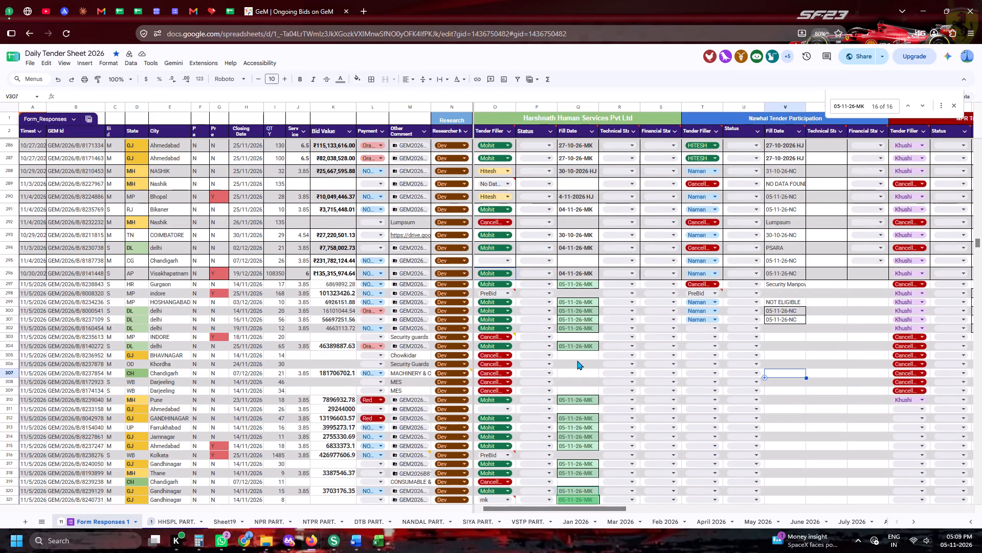
pyautogui.scroll(-3, 575, 359)
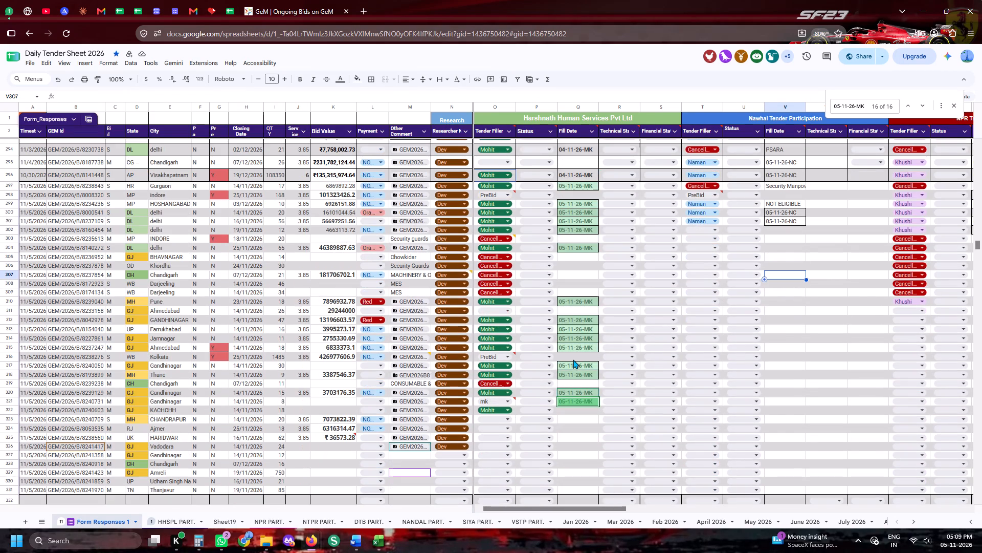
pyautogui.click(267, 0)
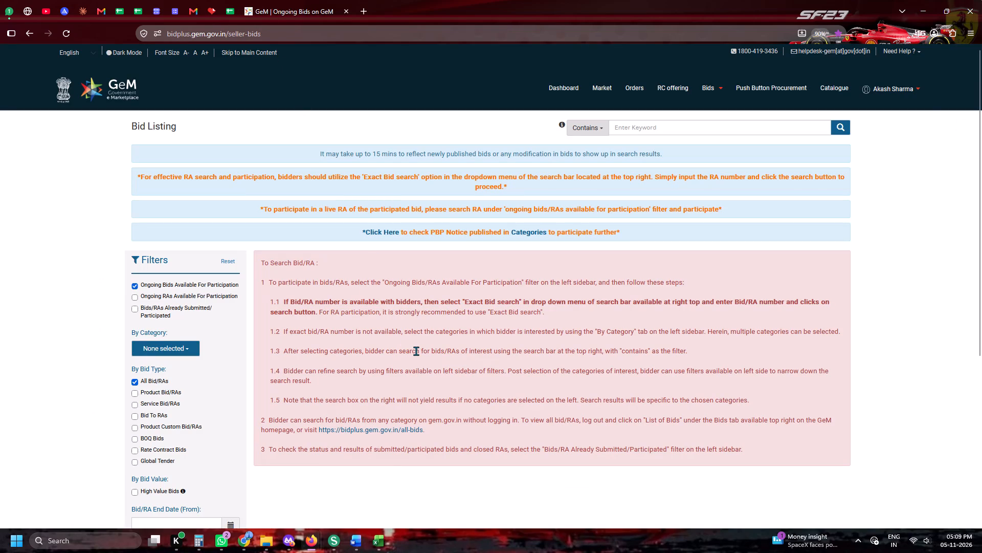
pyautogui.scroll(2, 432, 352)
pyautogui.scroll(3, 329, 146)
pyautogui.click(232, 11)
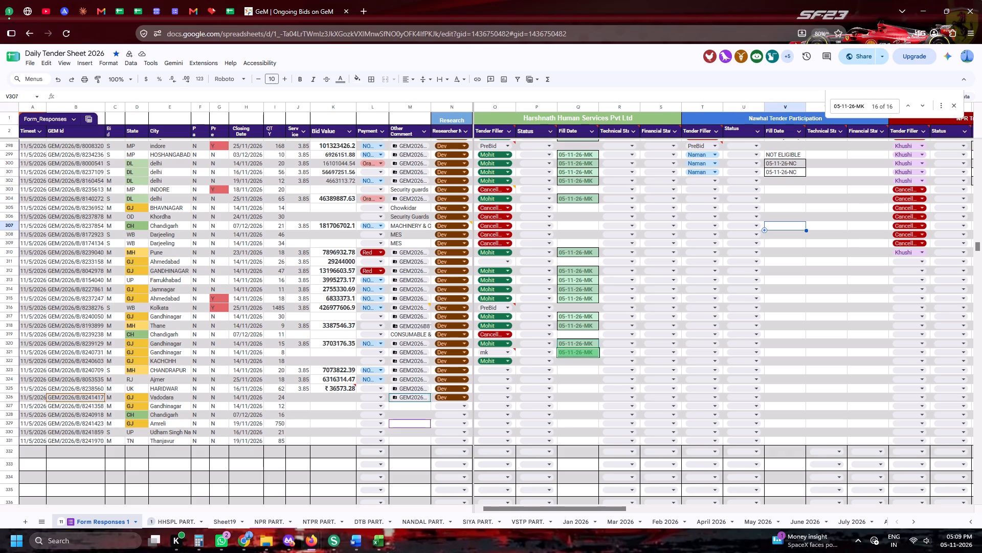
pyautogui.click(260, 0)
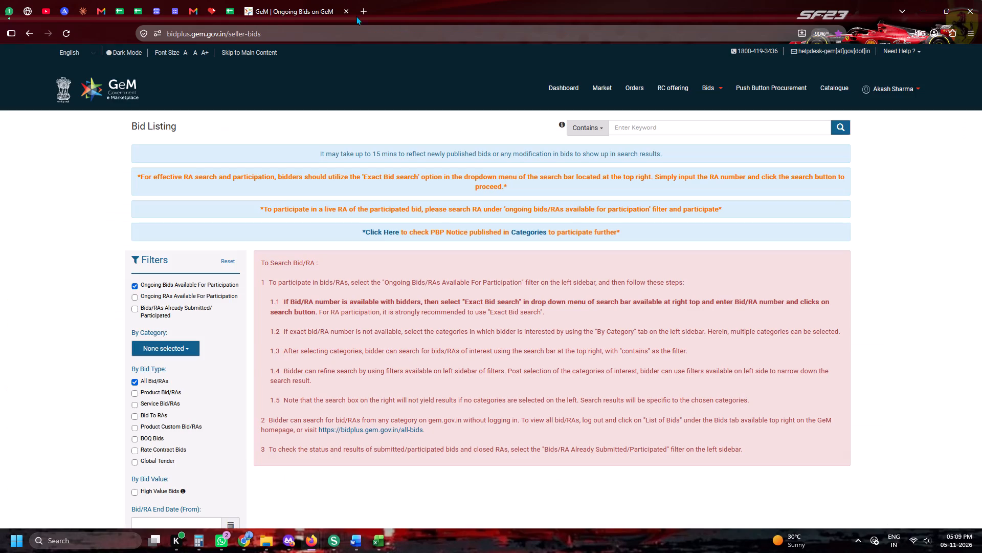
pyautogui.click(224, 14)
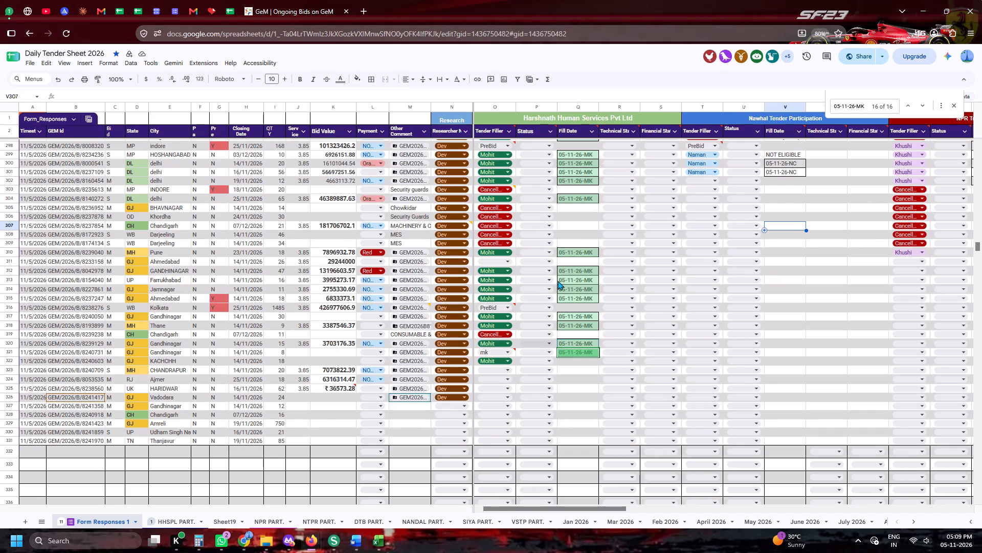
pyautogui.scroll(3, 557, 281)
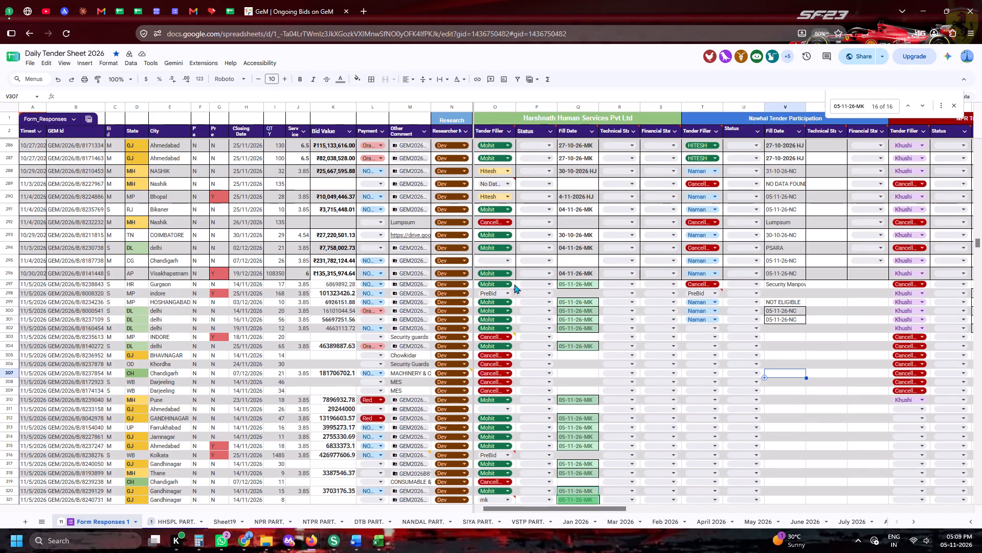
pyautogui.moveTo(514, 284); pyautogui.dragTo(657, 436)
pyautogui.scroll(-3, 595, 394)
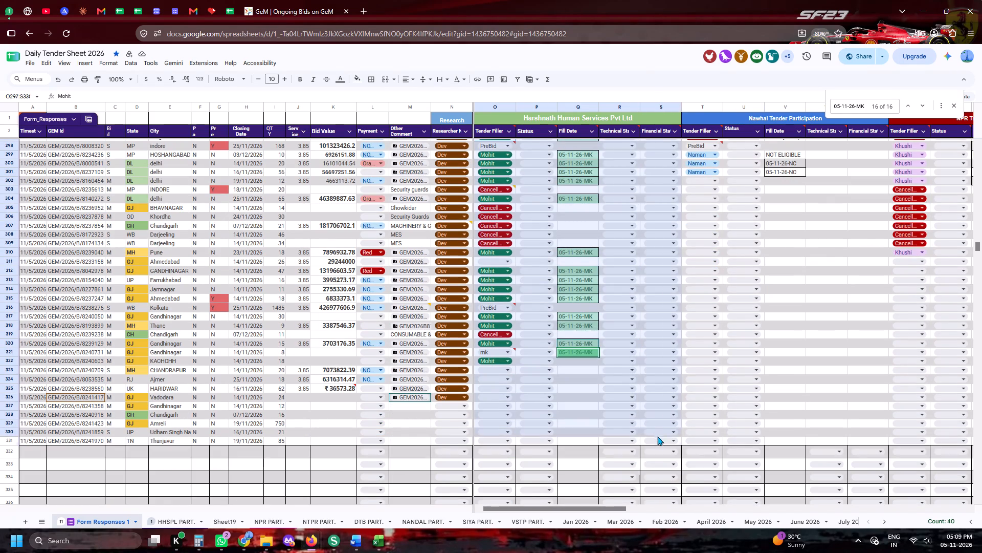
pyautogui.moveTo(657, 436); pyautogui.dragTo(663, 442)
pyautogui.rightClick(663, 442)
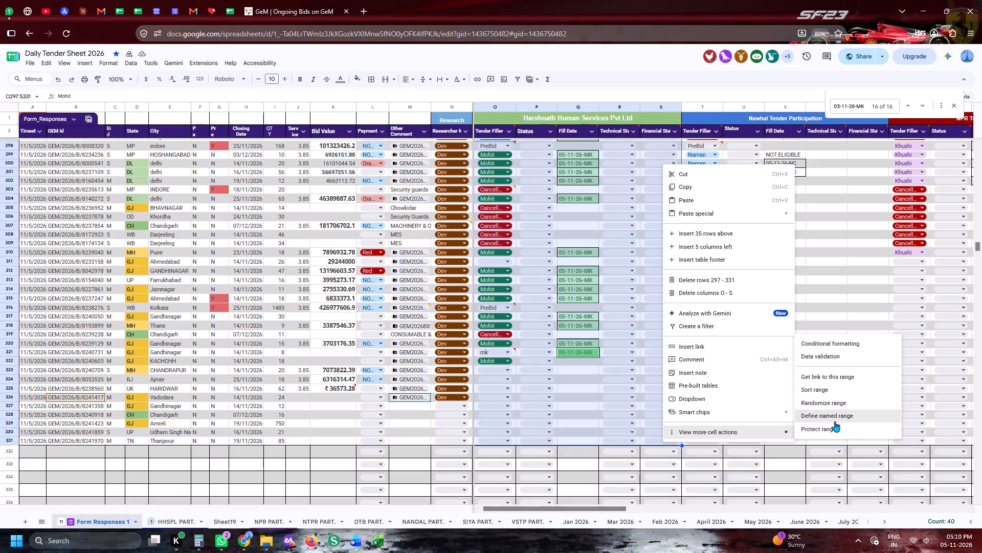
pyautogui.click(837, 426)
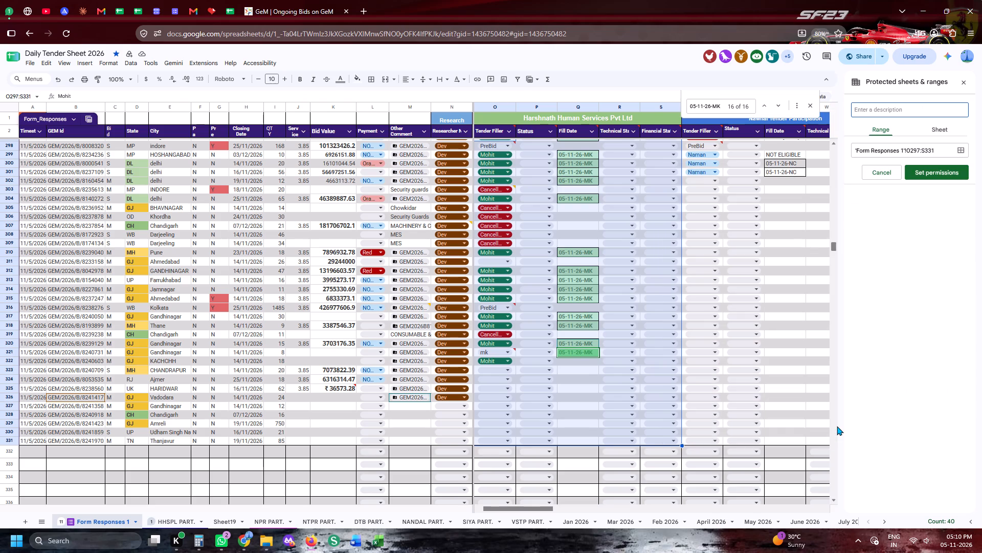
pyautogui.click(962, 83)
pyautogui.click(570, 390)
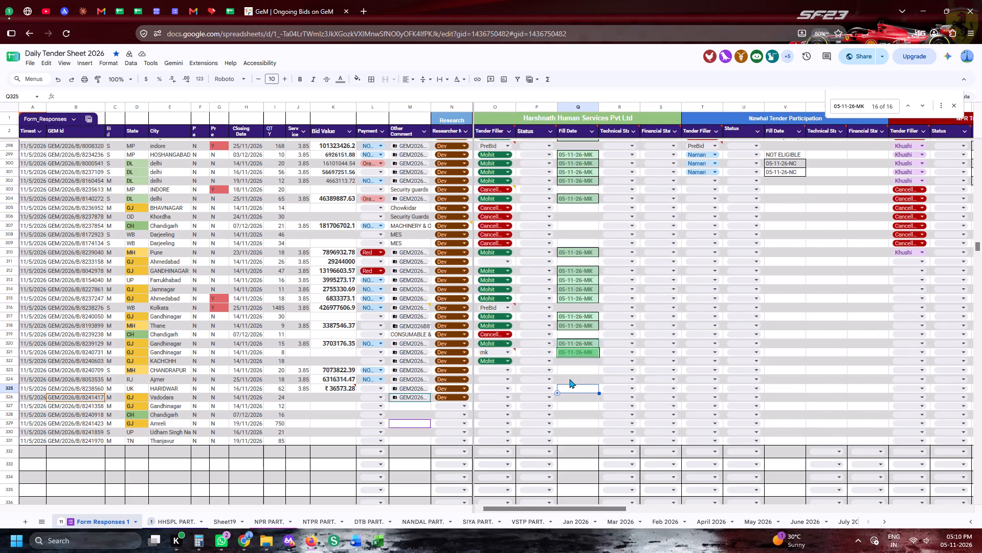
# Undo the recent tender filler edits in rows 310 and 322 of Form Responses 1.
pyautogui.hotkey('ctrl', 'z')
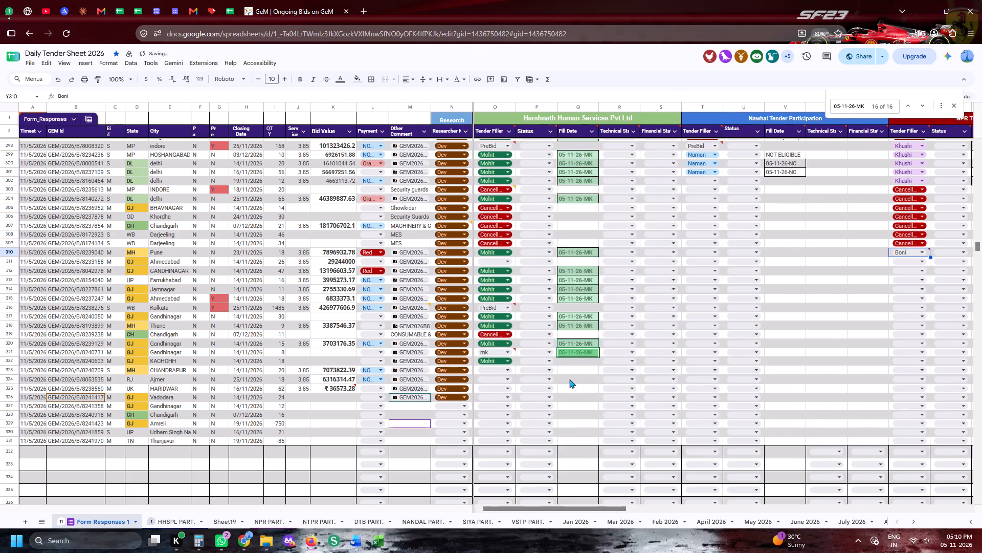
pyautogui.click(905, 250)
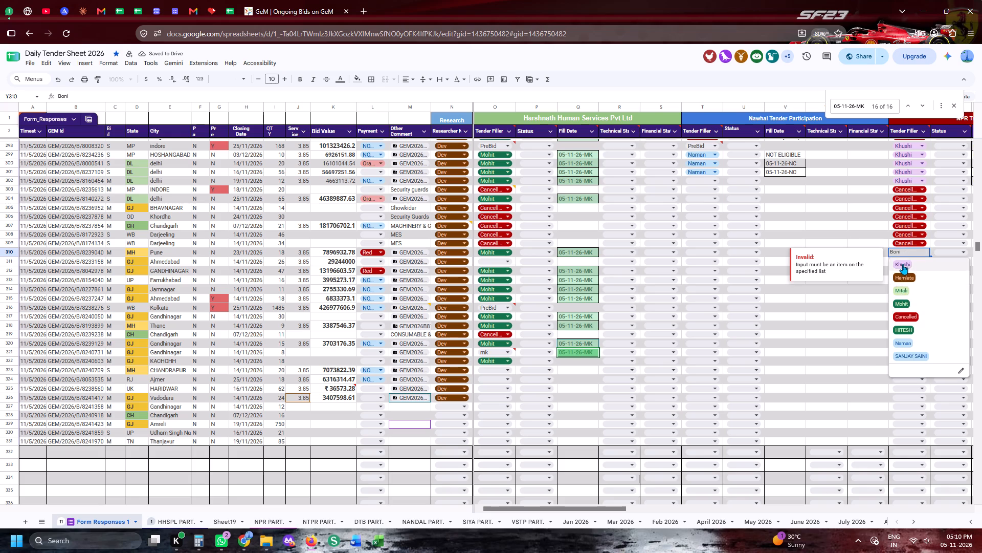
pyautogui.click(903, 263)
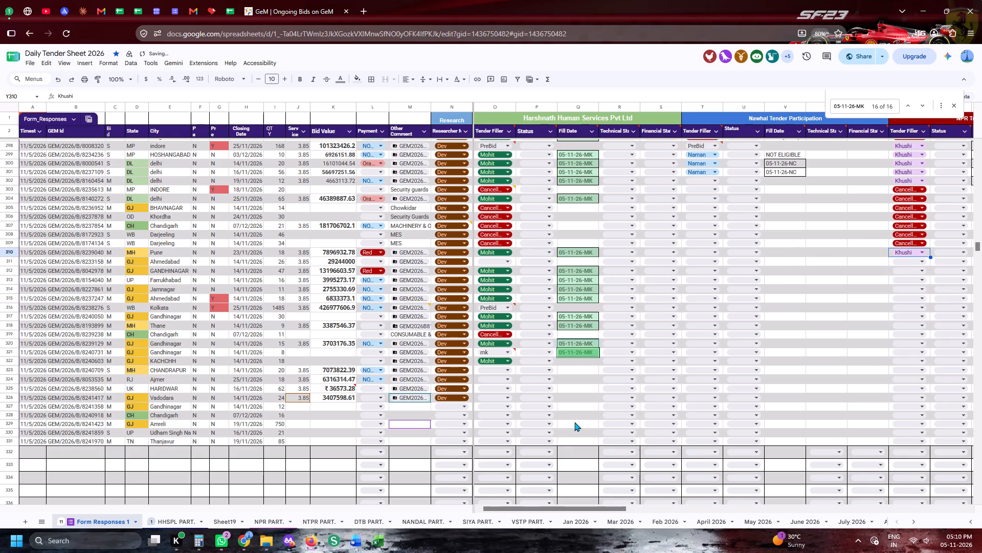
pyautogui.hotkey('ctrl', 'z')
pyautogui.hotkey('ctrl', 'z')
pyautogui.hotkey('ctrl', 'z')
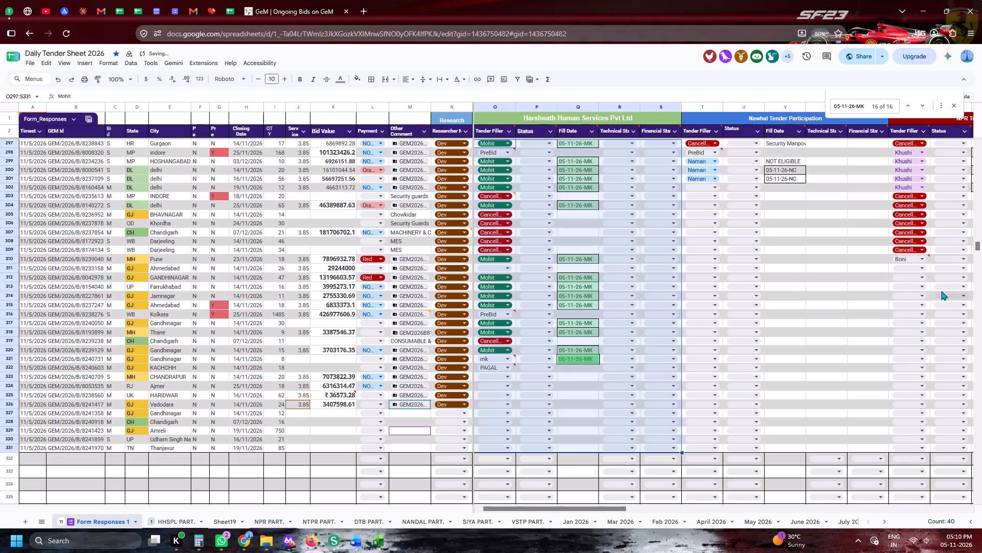
# Set row 310's column Y Tender Filler to Khushi.
pyautogui.click(919, 264)
pyautogui.click(916, 259)
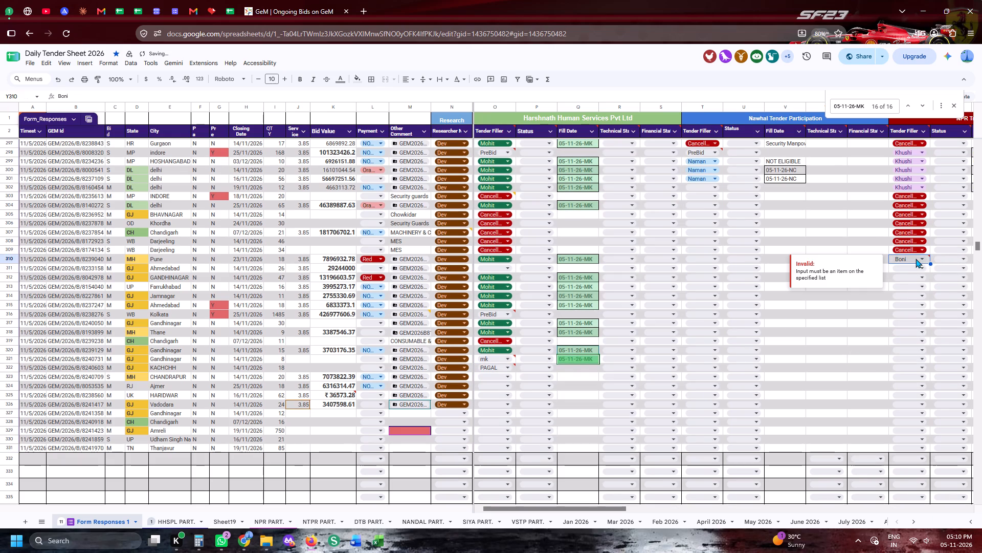
pyautogui.click(902, 274)
pyautogui.click(562, 407)
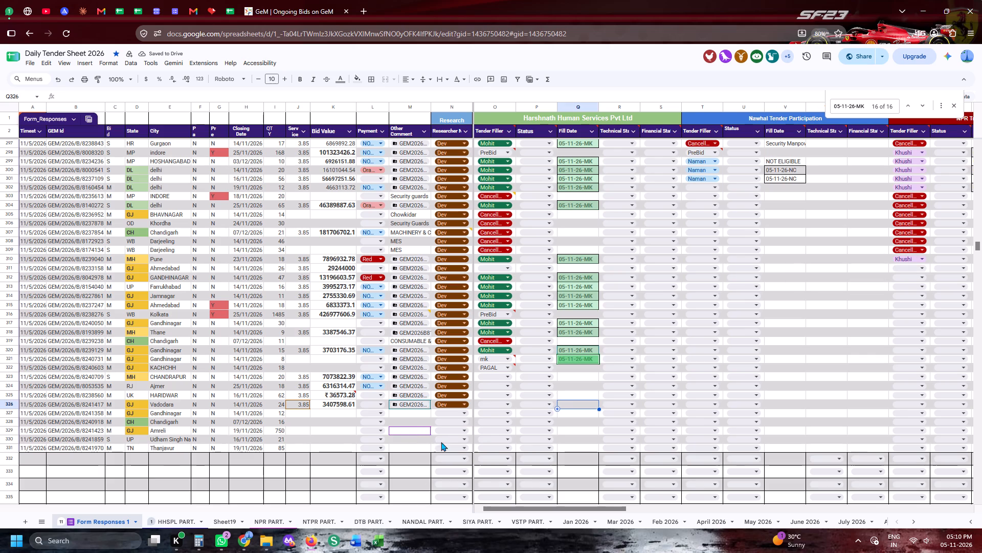
# Set row 322's Harshnath Human Services Tender Filler to Mohit.
pyautogui.click(499, 367)
pyautogui.click(500, 378)
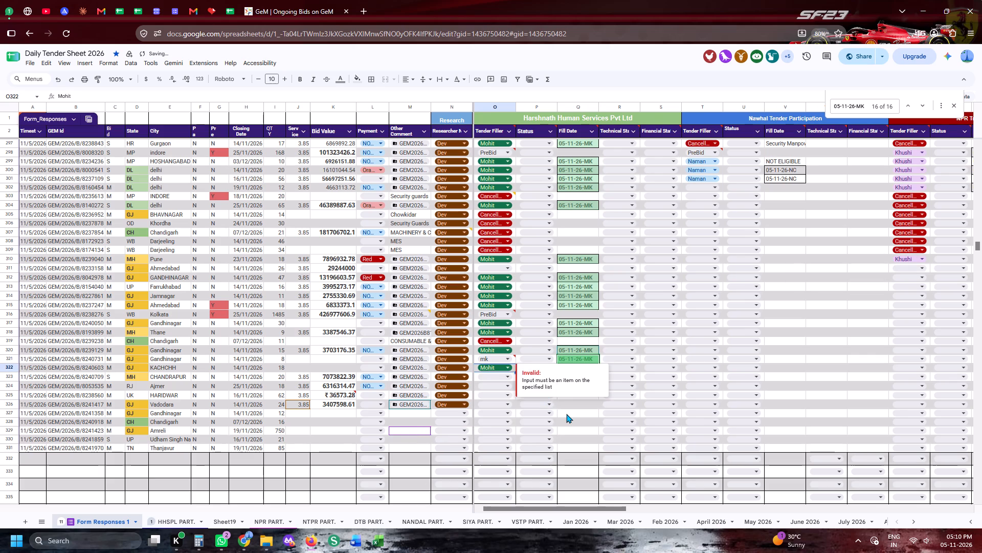
pyautogui.click(566, 414)
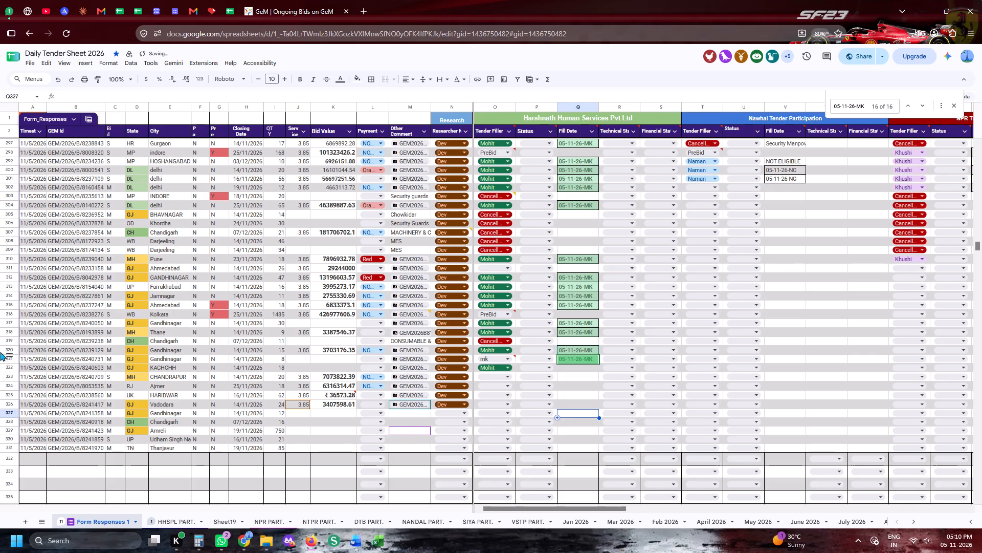
# Copy row 321's bid number GEM/2026/B/8240731 and look it up in the GeM Bid Listing using Exact Bid Search.
pyautogui.click(0, 352)
pyautogui.click(0, 354)
pyautogui.click(0, 357)
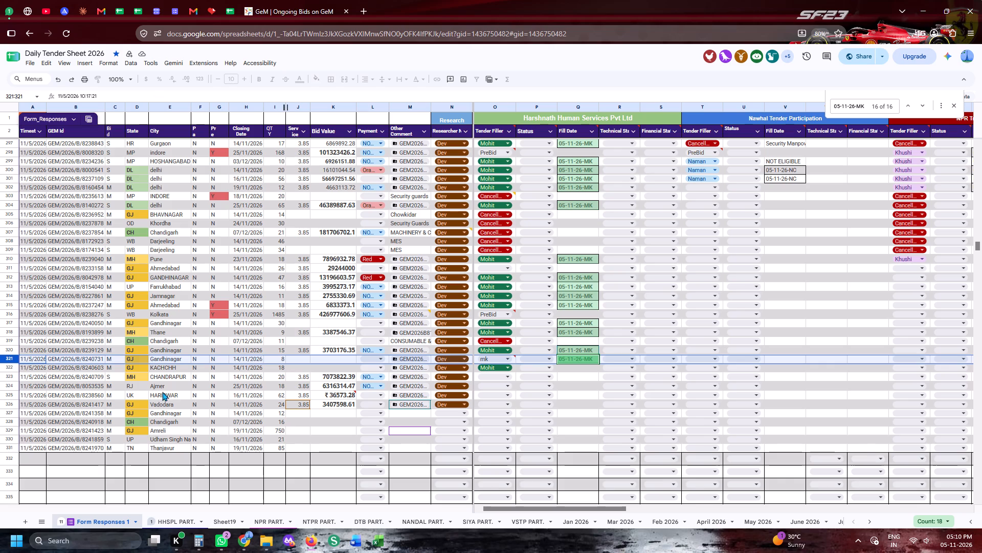
pyautogui.click(72, 360)
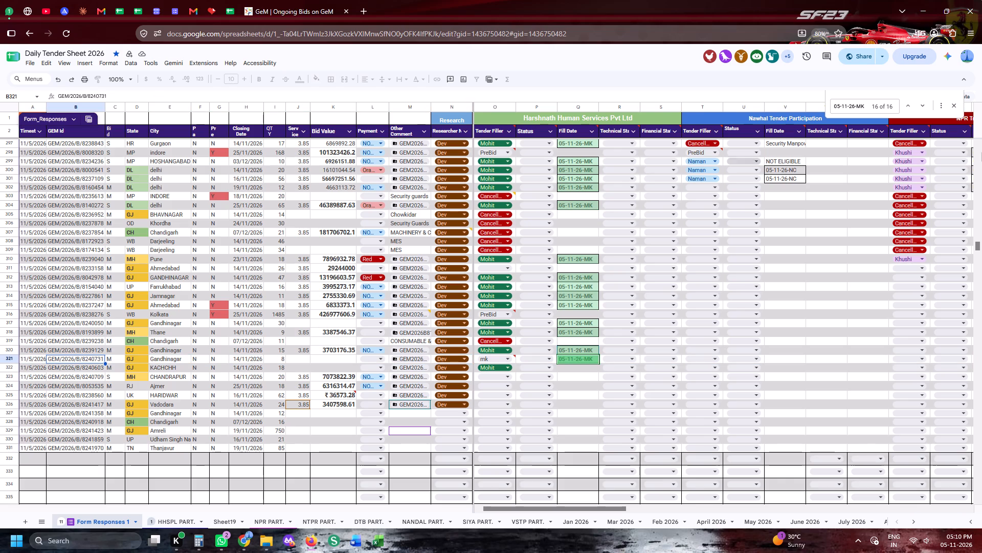
pyautogui.click(4, 364)
pyautogui.click(73, 361)
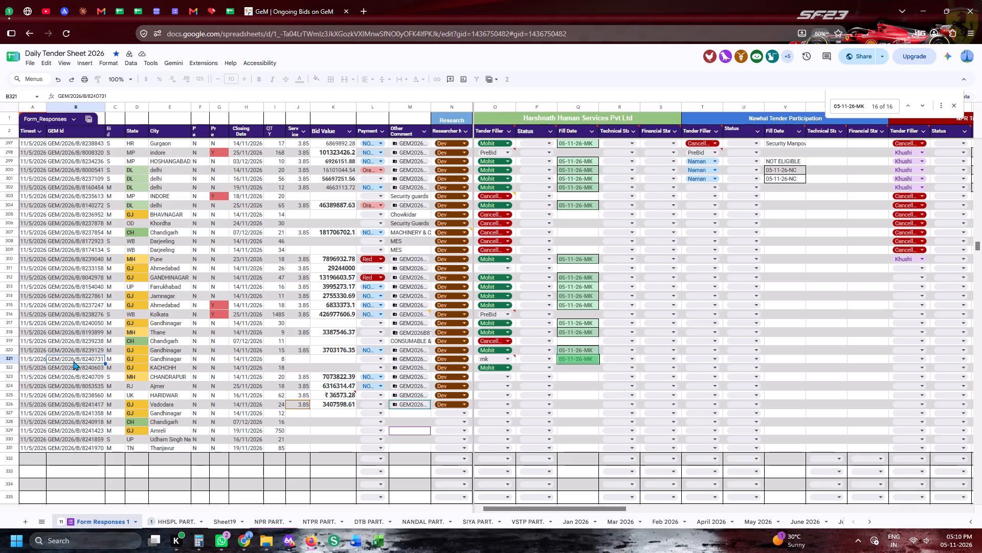
pyautogui.hotkey('ctrl', 'c')
pyautogui.hotkey('ctrl', 'c')
pyautogui.hotkey('ctrl', 'c')
pyautogui.hotkey('ctrl', 'c')
pyautogui.click(270, 8)
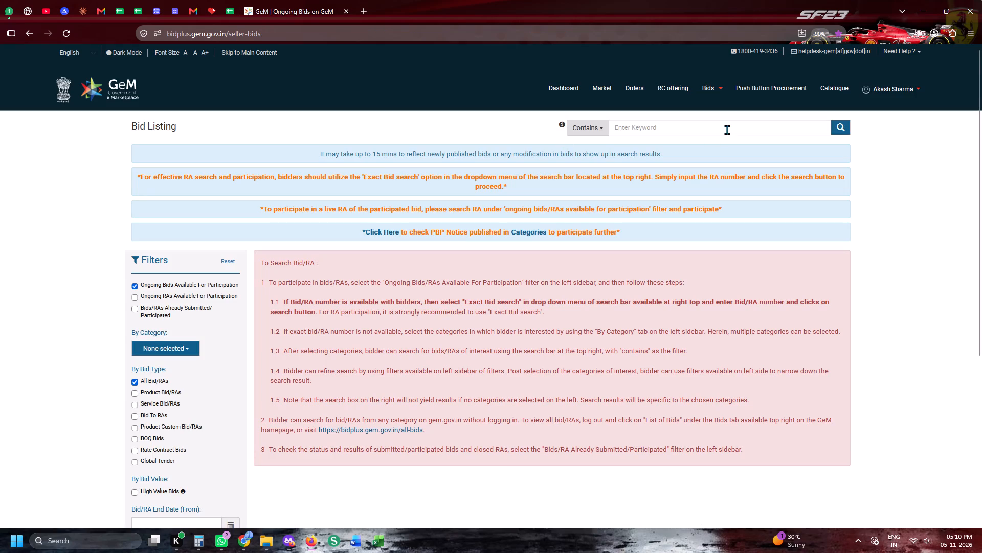
pyautogui.click(727, 130)
pyautogui.hotkey('ctrl', 'v')
pyautogui.click(575, 123)
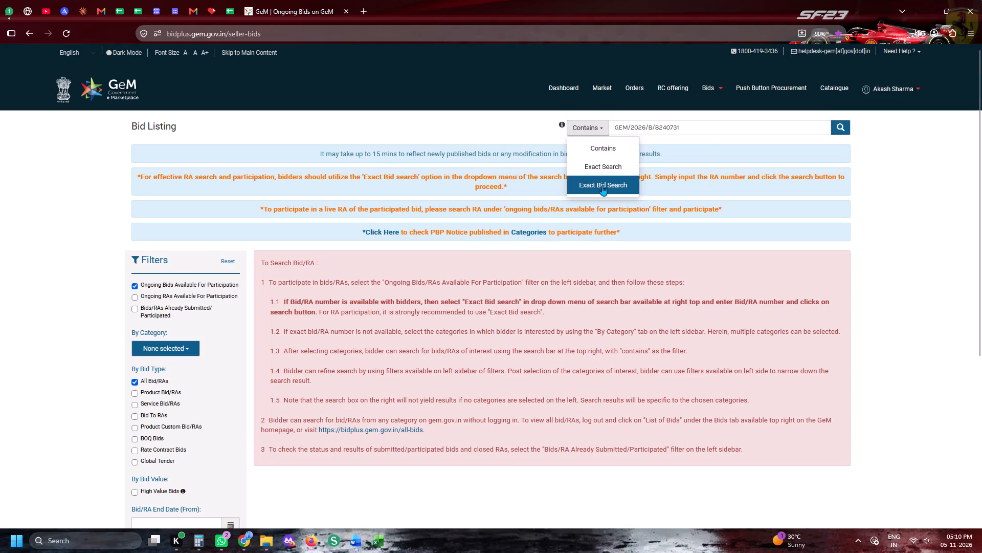
pyautogui.click(602, 185)
pyautogui.click(840, 129)
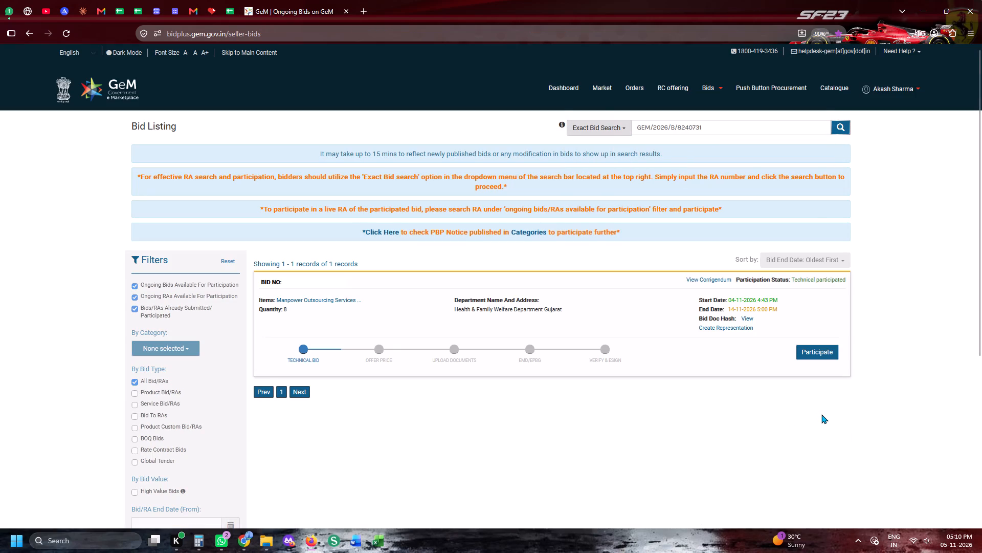
# Open participation for bid GEM/2026/B/8240731 and start changing the catalogue for category 3, Consultant Homeopathy National AYUSH Mission.
pyautogui.click(818, 348)
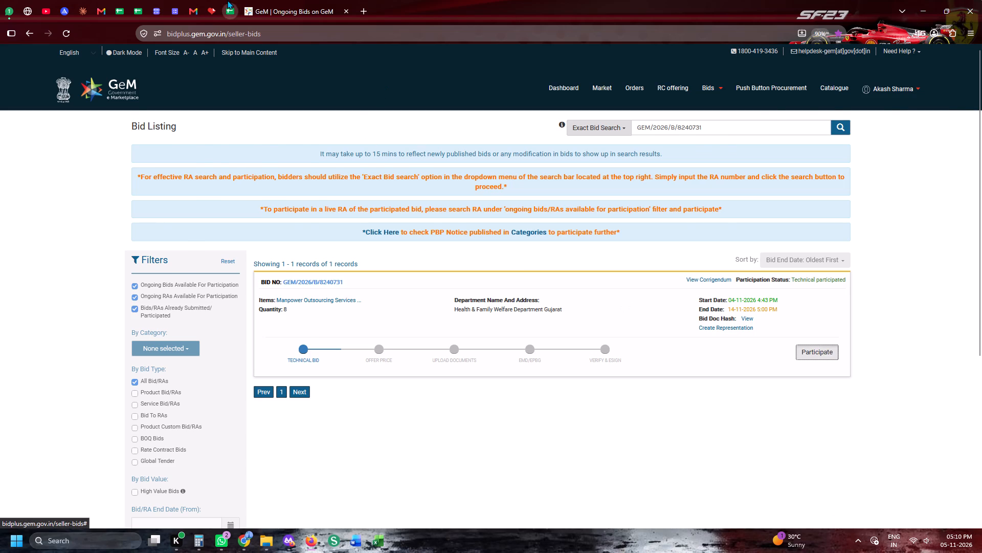
pyautogui.click(225, 0)
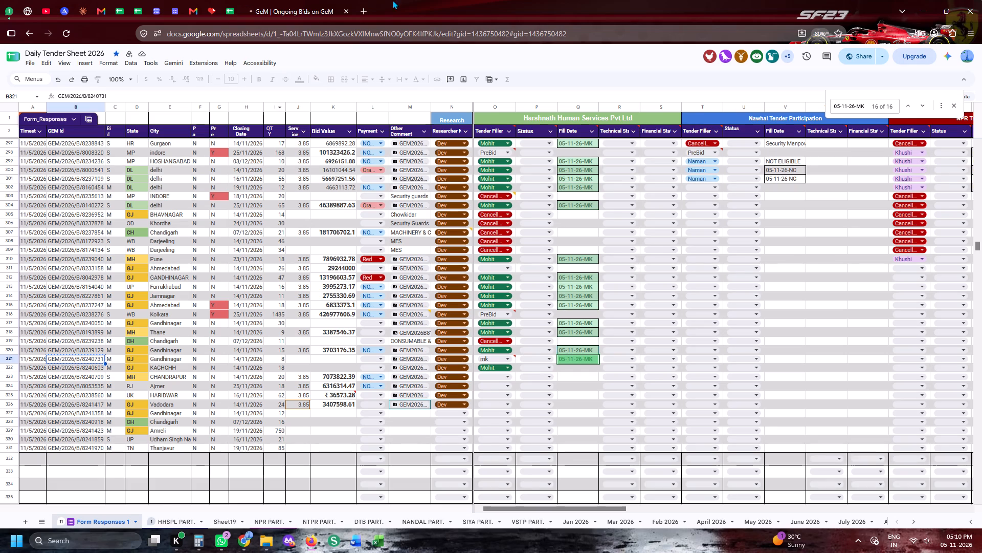
pyautogui.click(304, 0)
pyautogui.scroll(-3, 752, 272)
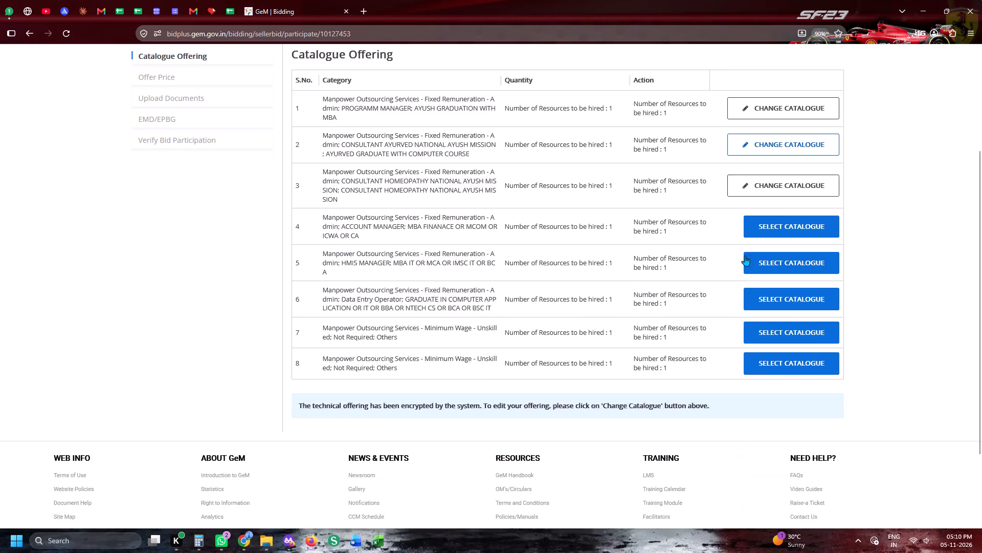
pyautogui.click(757, 182)
# Return to Form Responses 1 in the Daily Tender Sheet.
pyautogui.click(214, 0)
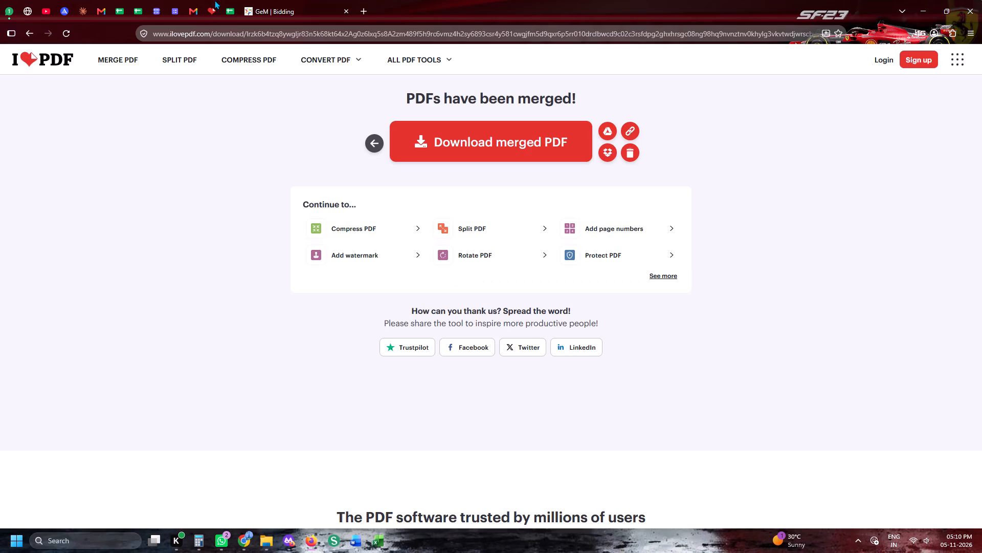
pyautogui.click(230, 0)
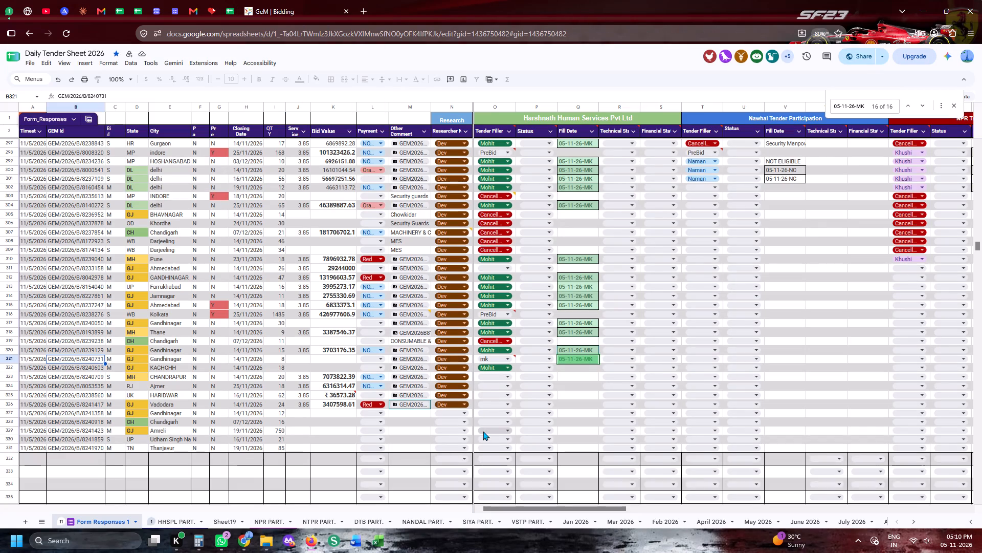
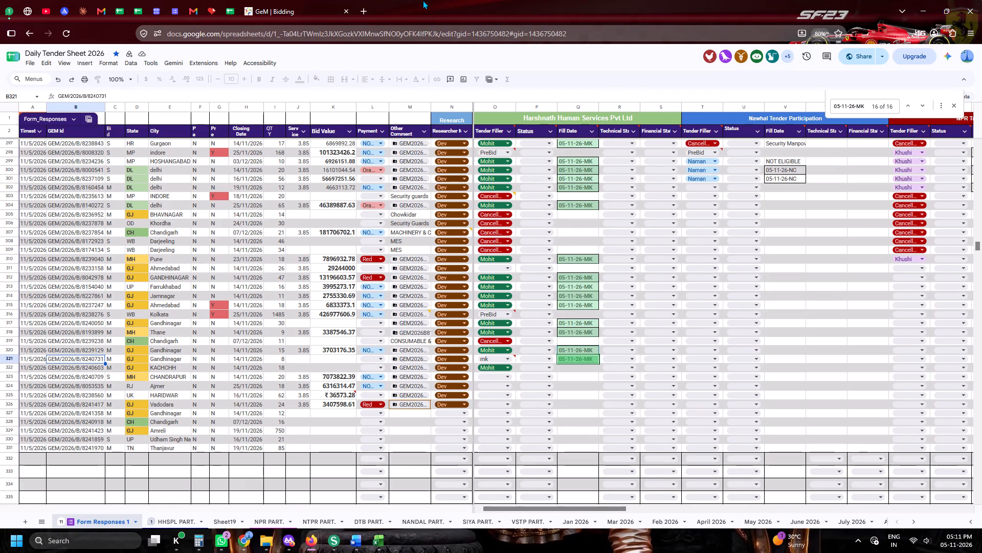
# Set category 4, Account Manager, to Post Graduation Required and geographical presence Gujarat, and encrypt and save the offering in GeM.
pyautogui.click(266, 0)
pyautogui.scroll(-3, 772, 352)
pyautogui.click(749, 257)
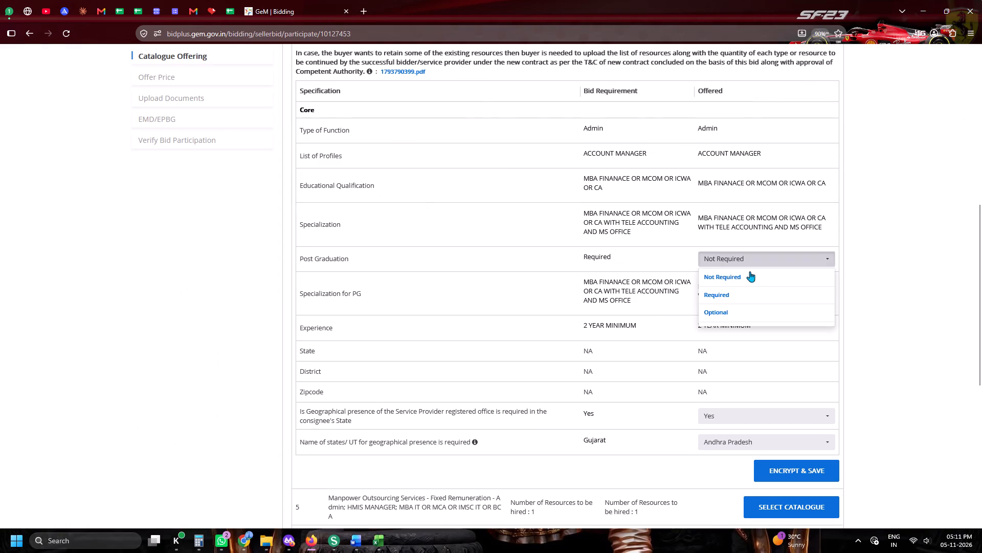
pyautogui.click(723, 293)
pyautogui.scroll(-2, 741, 388)
pyautogui.click(723, 317)
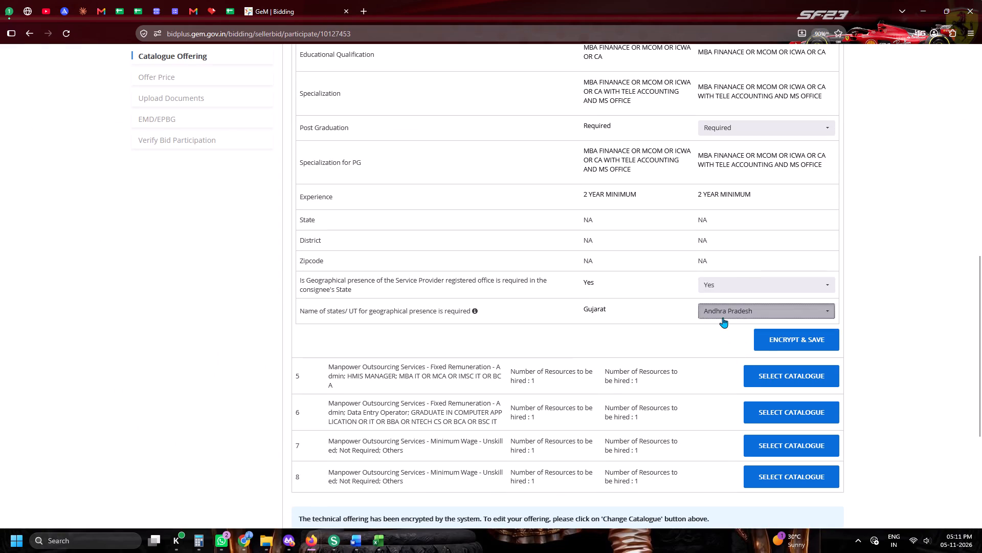
pyautogui.click(729, 252)
pyautogui.click(678, 366)
pyautogui.click(773, 320)
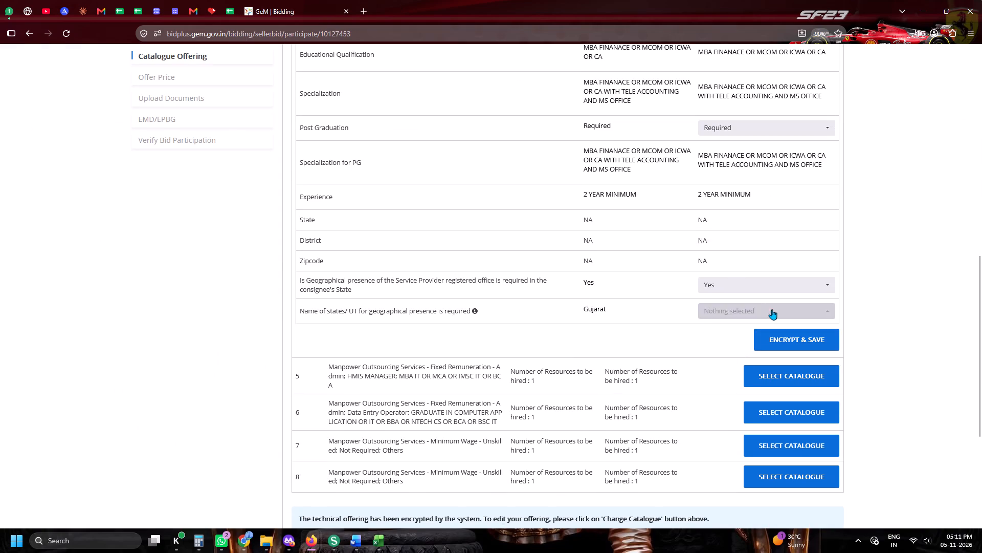
pyautogui.click(772, 309)
pyautogui.press('g')
pyautogui.press('g')
pyautogui.click(713, 292)
pyautogui.click(609, 303)
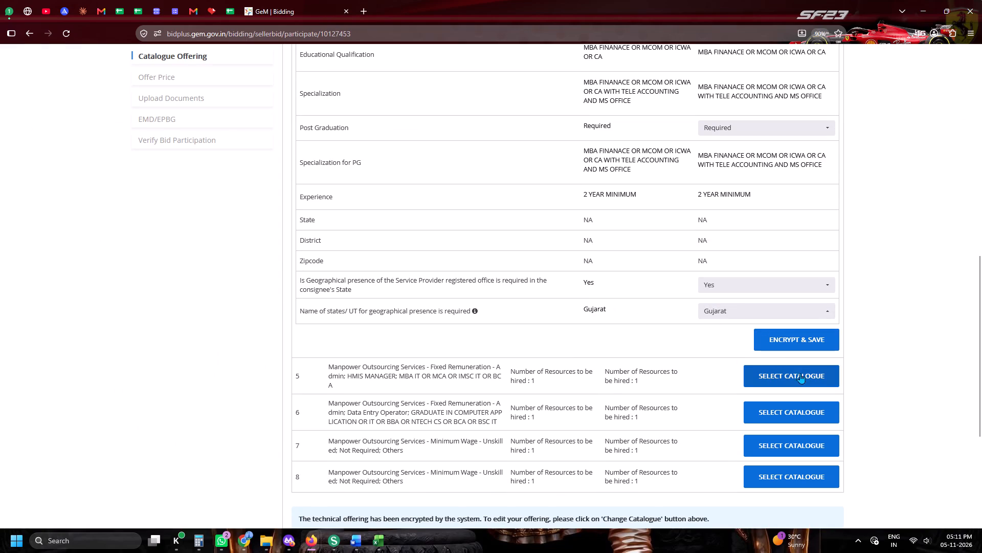
pyautogui.click(787, 344)
# Clear row 322's Harshnath Human Services Tender Filler in the Daily Tender Sheet.
pyautogui.click(228, 0)
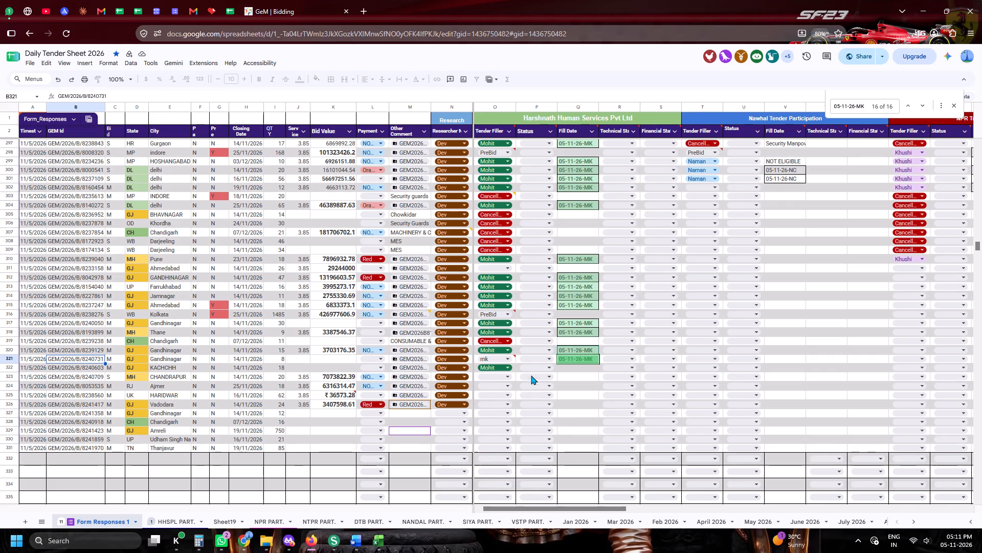
pyautogui.click(513, 369)
pyautogui.press('Delete')
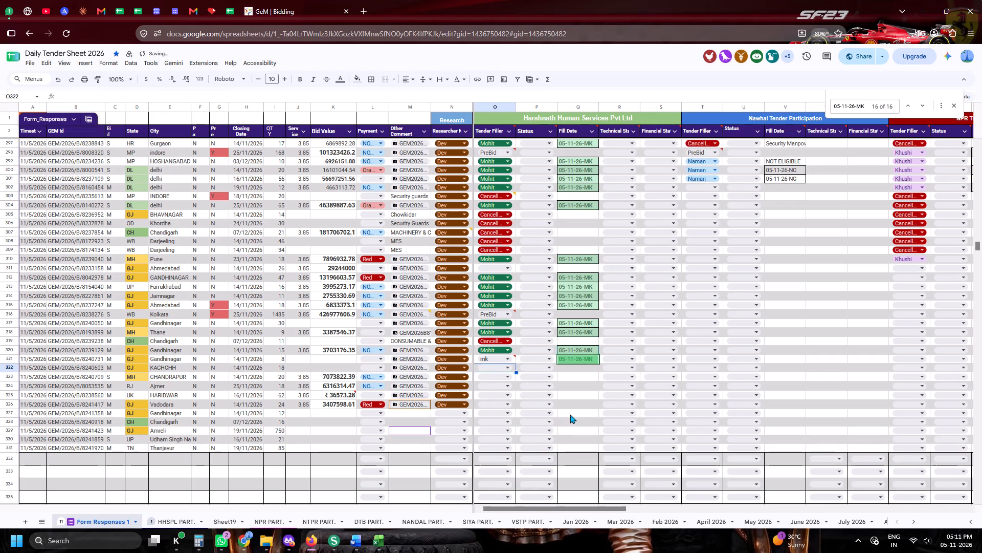
pyautogui.click(573, 414)
# Select the GeM catalogue for category 5, HMIS Manager, with Post Graduation Optional and geographical presence Gujarat, and encrypt and save it.
pyautogui.click(251, 0)
pyautogui.click(807, 424)
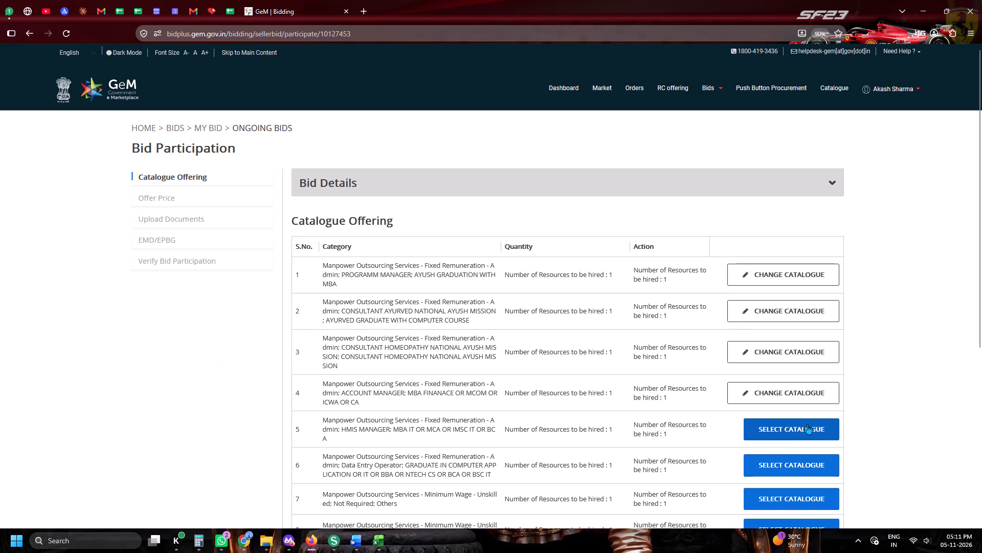
pyautogui.scroll(-2, 753, 357)
pyautogui.scroll(-5, 715, 297)
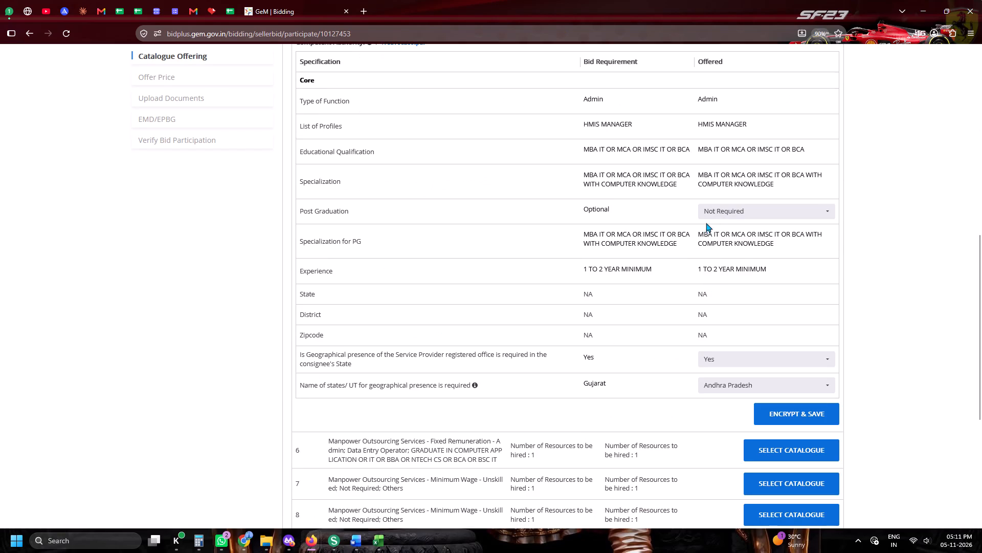
pyautogui.click(707, 214)
pyautogui.click(717, 263)
pyautogui.scroll(-3, 717, 263)
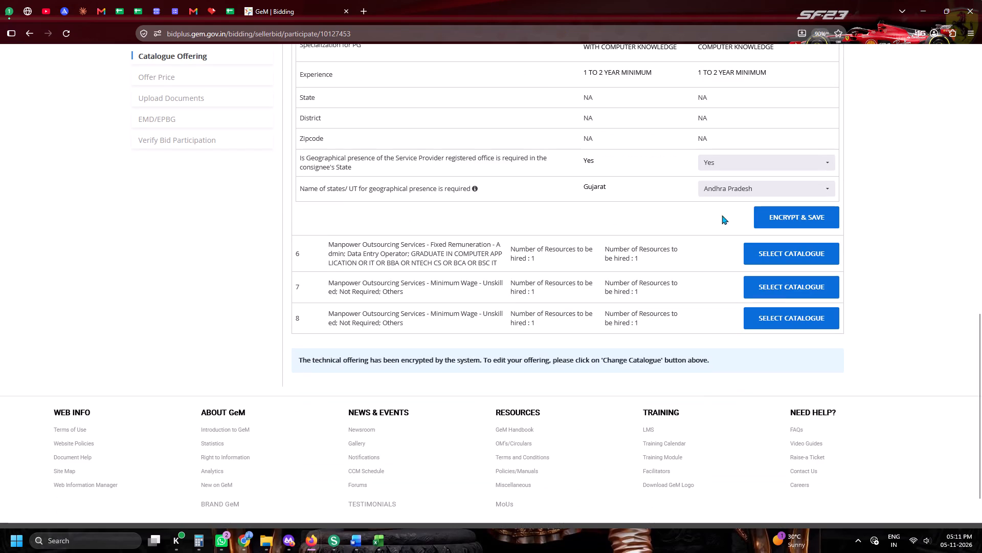
pyautogui.click(718, 183)
pyautogui.click(719, 209)
pyautogui.click(662, 212)
pyautogui.click(727, 194)
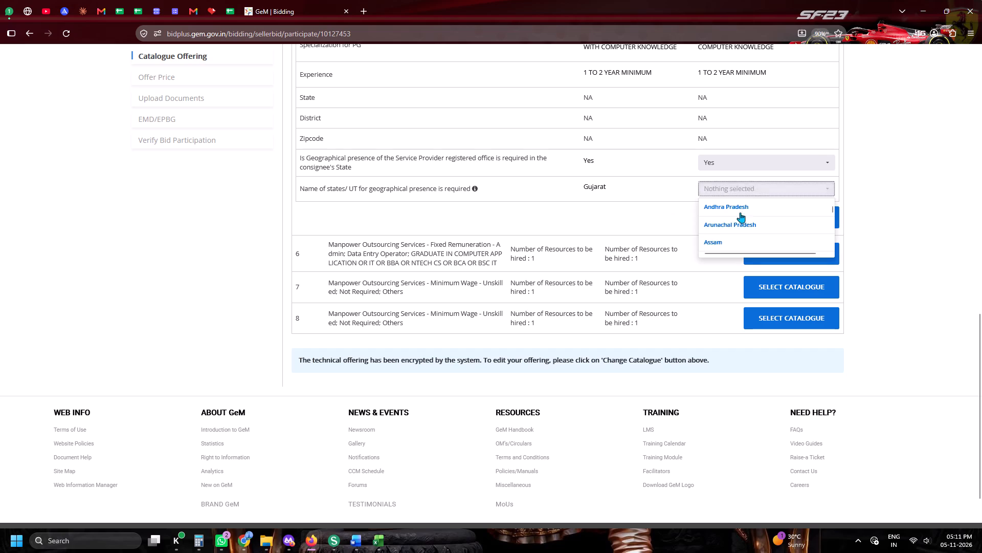
pyautogui.press('g')
pyautogui.press('g')
pyautogui.press('g')
pyautogui.click(718, 247)
pyautogui.click(664, 235)
pyautogui.click(776, 220)
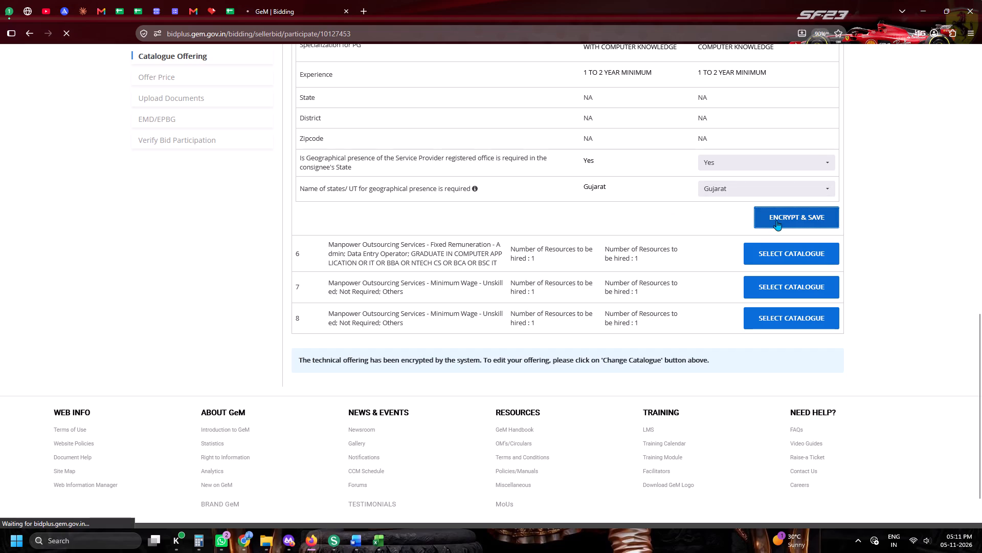
# Select the catalogue for category 6, Data Entry Operator, with Post Graduation Optional and geographical presence Gujarat, and encrypt and save it.
pyautogui.scroll(-4, 776, 220)
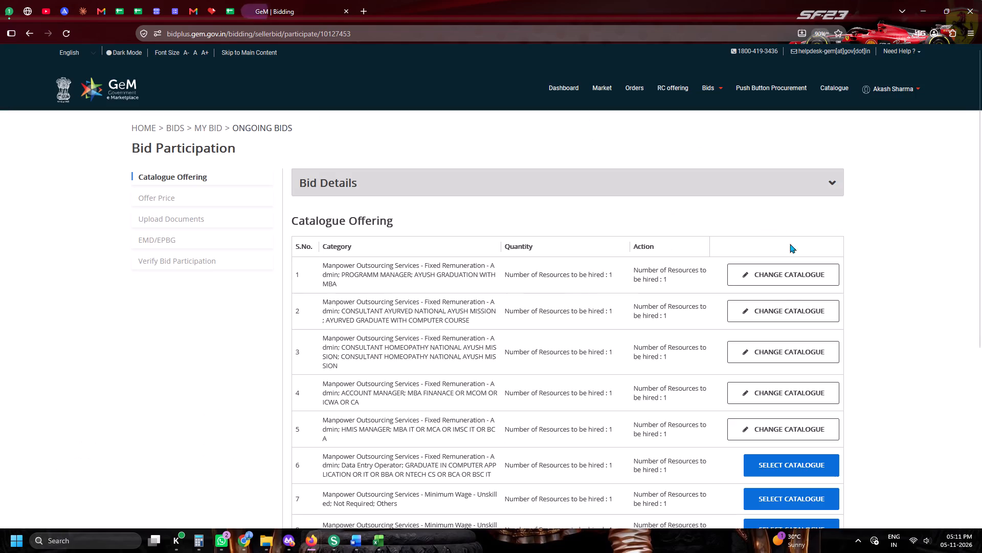
pyautogui.scroll(-6, 799, 285)
pyautogui.click(780, 194)
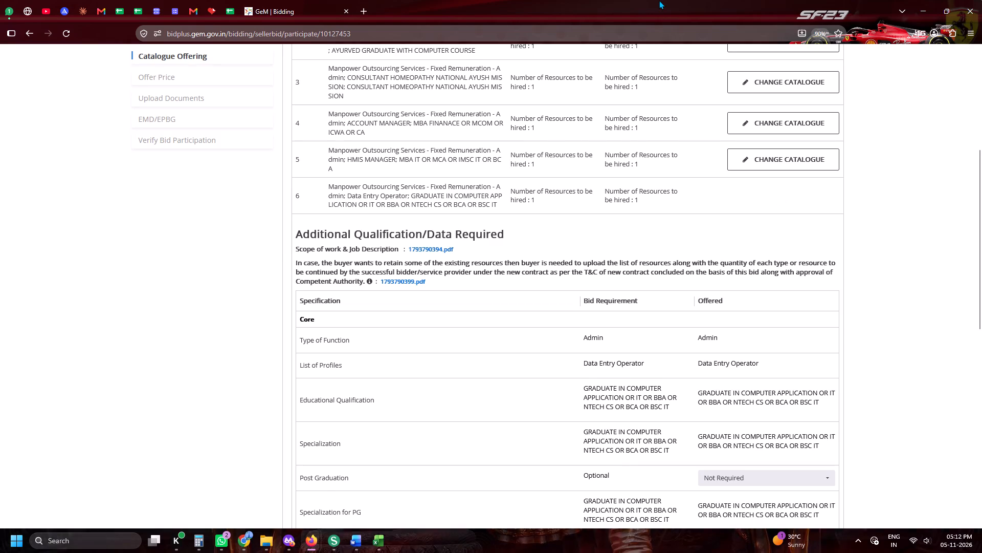
pyautogui.scroll(-4, 659, 38)
pyautogui.scroll(-2, 814, 190)
pyautogui.scroll(-2, 733, 194)
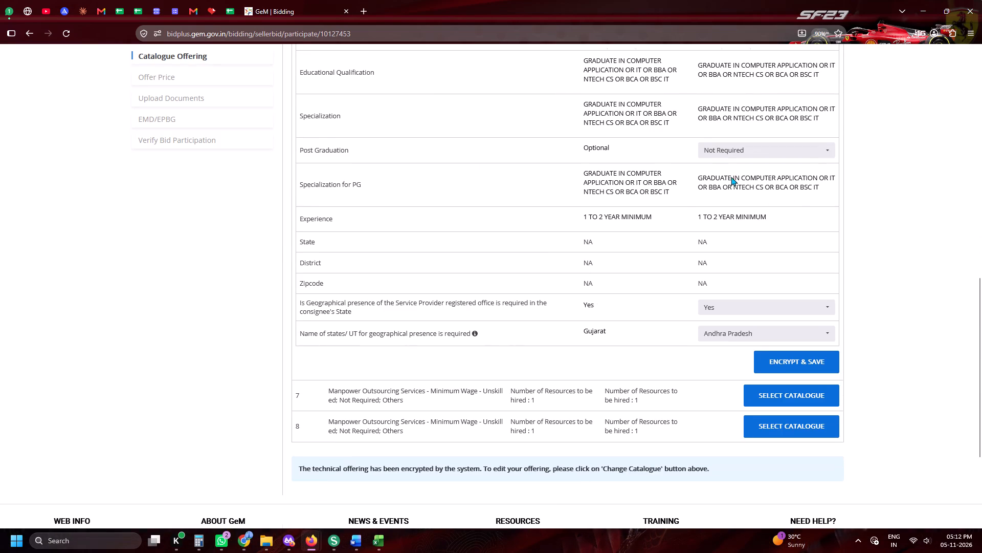
pyautogui.click(731, 157)
pyautogui.click(722, 205)
pyautogui.scroll(-3, 722, 205)
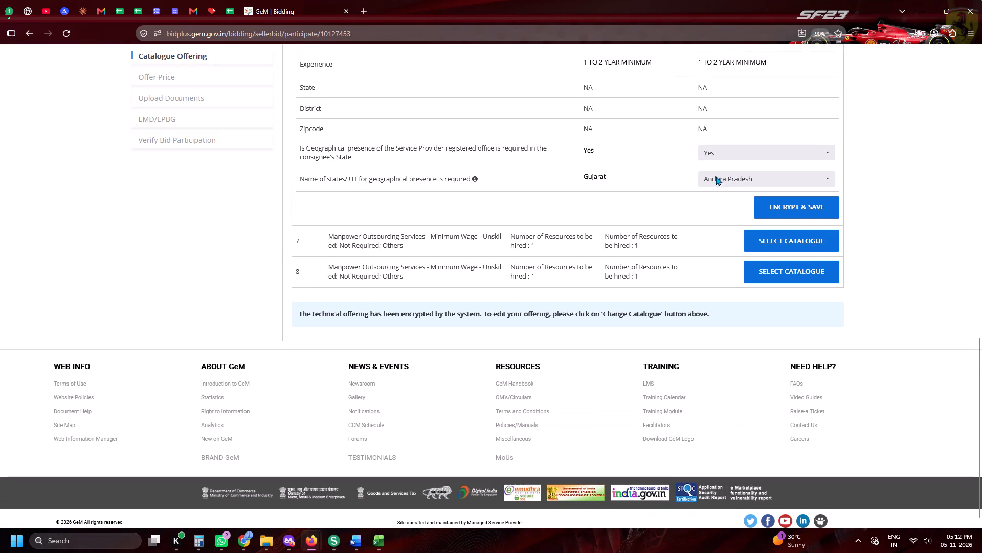
pyautogui.click(715, 169)
pyautogui.click(718, 178)
pyautogui.click(719, 171)
pyautogui.click(722, 187)
pyautogui.click(651, 187)
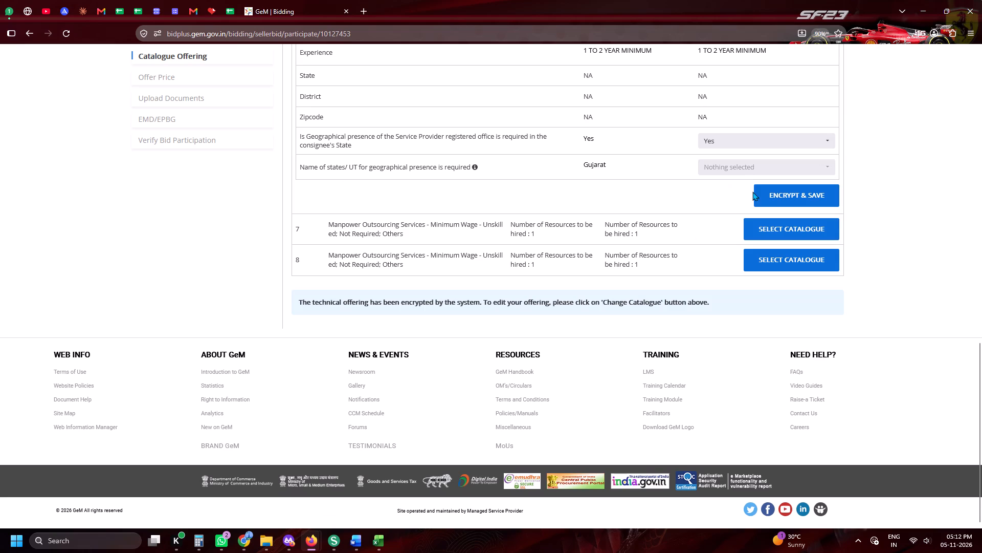
pyautogui.click(749, 169)
pyautogui.press('g')
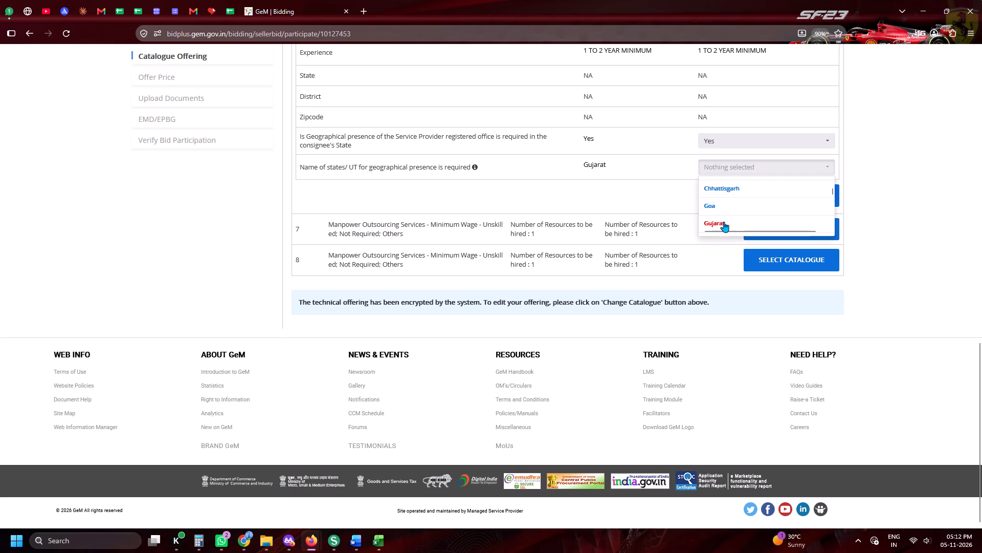
pyautogui.click(724, 222)
pyautogui.click(590, 192)
pyautogui.click(761, 199)
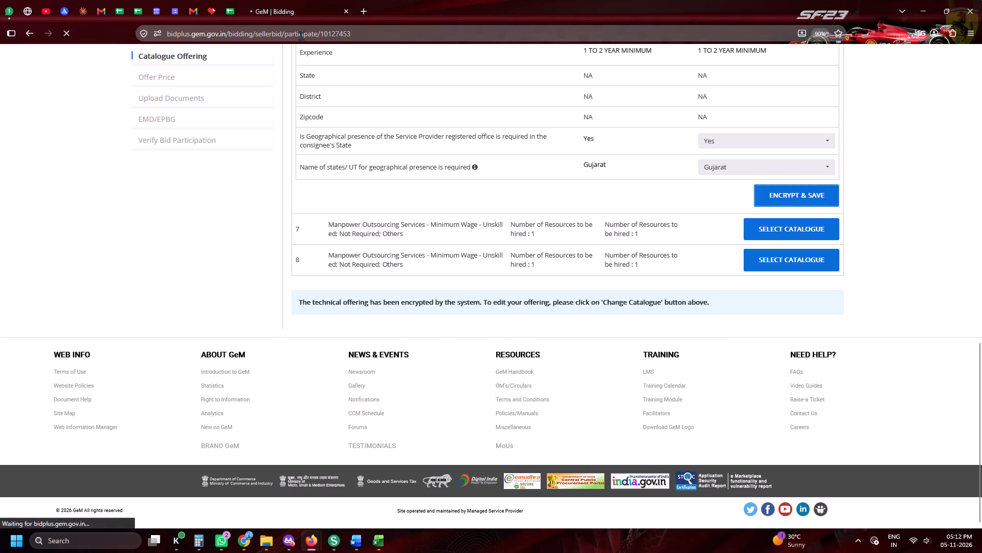
# Select the catalogue for category 7, Office Peon, with Type of Function Others and geographical presence Gujarat, and encrypt and save it.
pyautogui.scroll(-5, 682, 191)
pyautogui.click(790, 235)
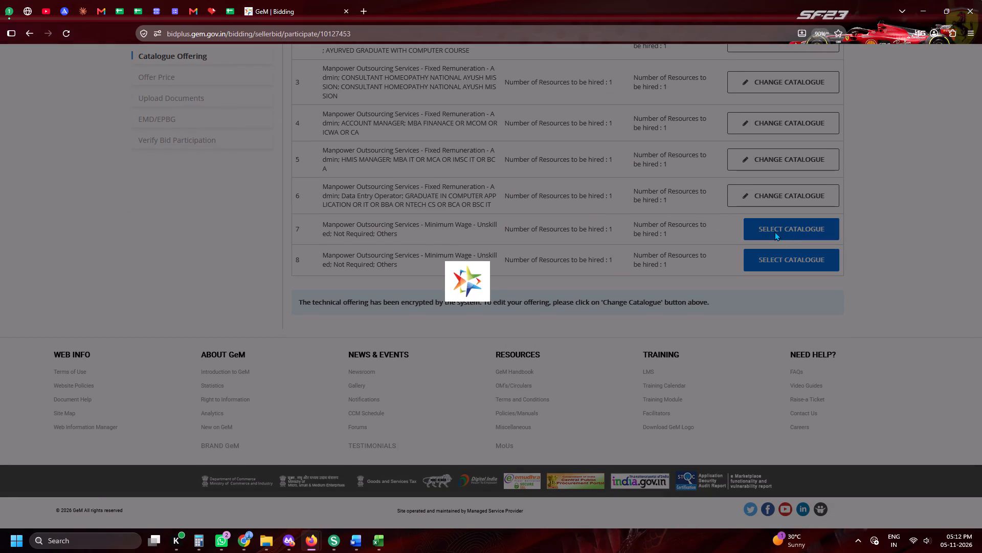
pyautogui.scroll(-5, 774, 231)
pyautogui.click(726, 284)
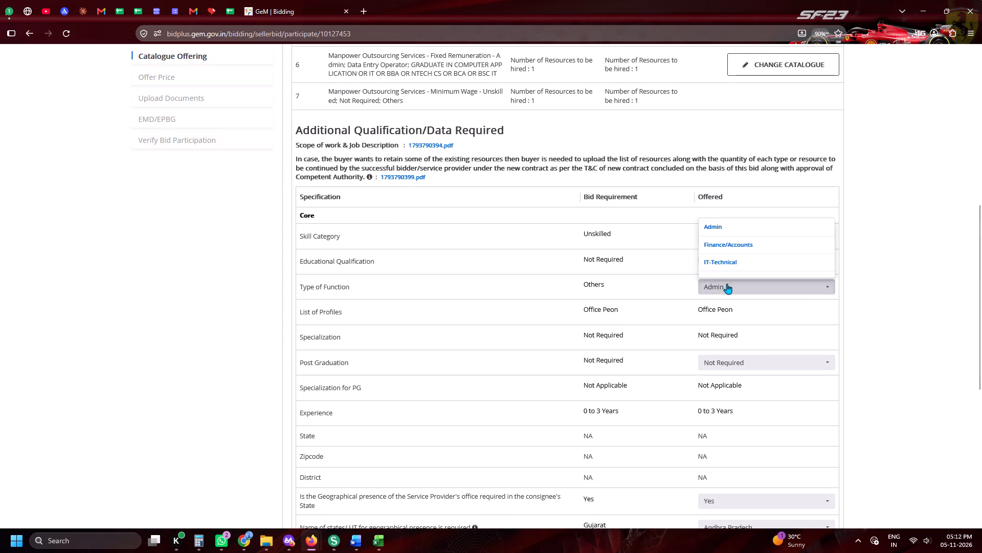
pyautogui.scroll(-6, 713, 262)
pyautogui.click(713, 262)
pyautogui.scroll(-6, 713, 262)
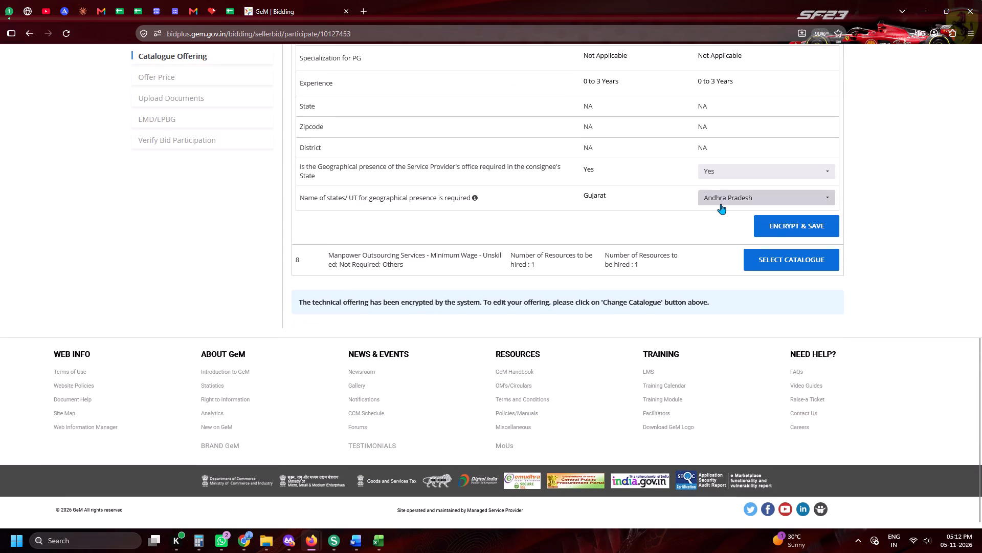
pyautogui.click(721, 204)
pyautogui.click(715, 211)
pyautogui.click(653, 217)
pyautogui.doubleClick(706, 207)
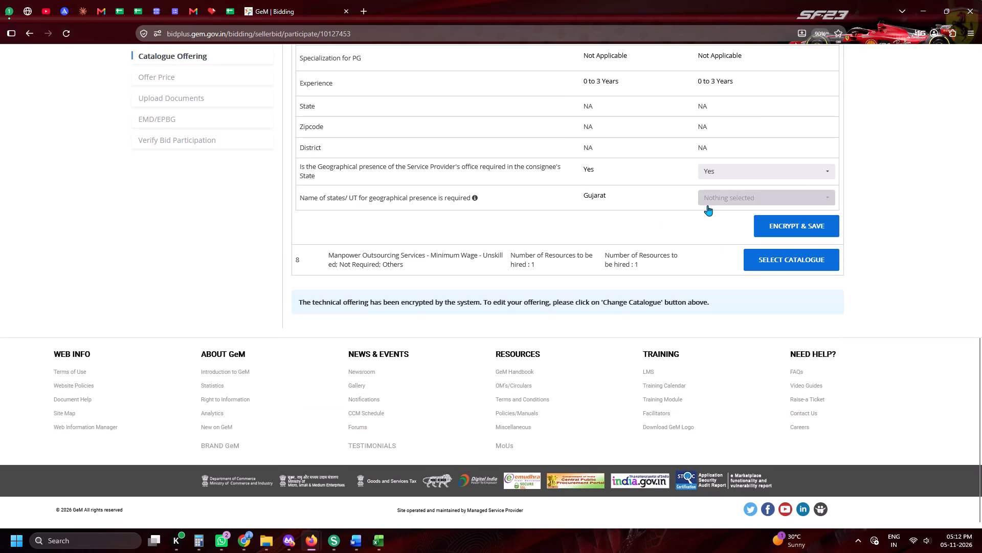
pyautogui.press('g')
pyautogui.press('g')
pyautogui.click(711, 256)
pyautogui.click(669, 239)
pyautogui.click(768, 236)
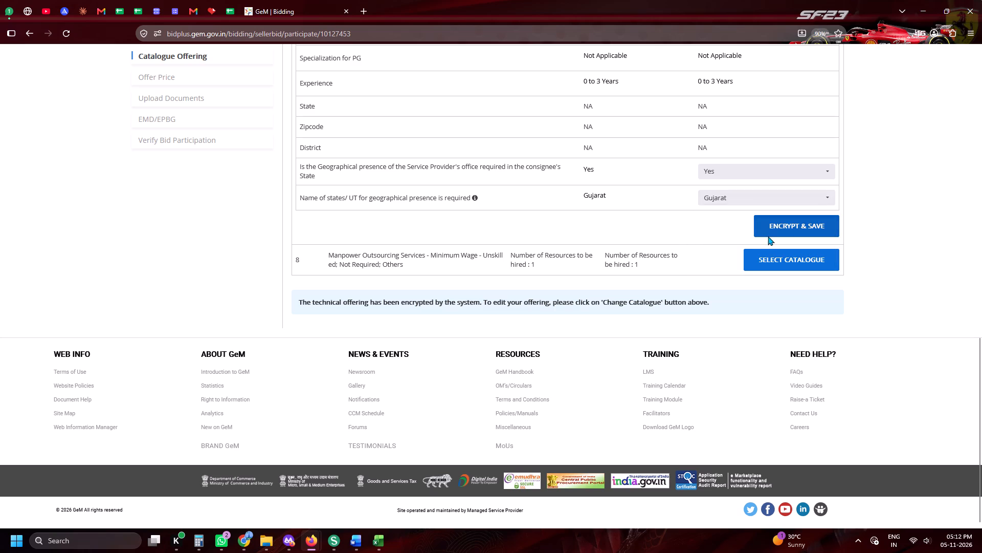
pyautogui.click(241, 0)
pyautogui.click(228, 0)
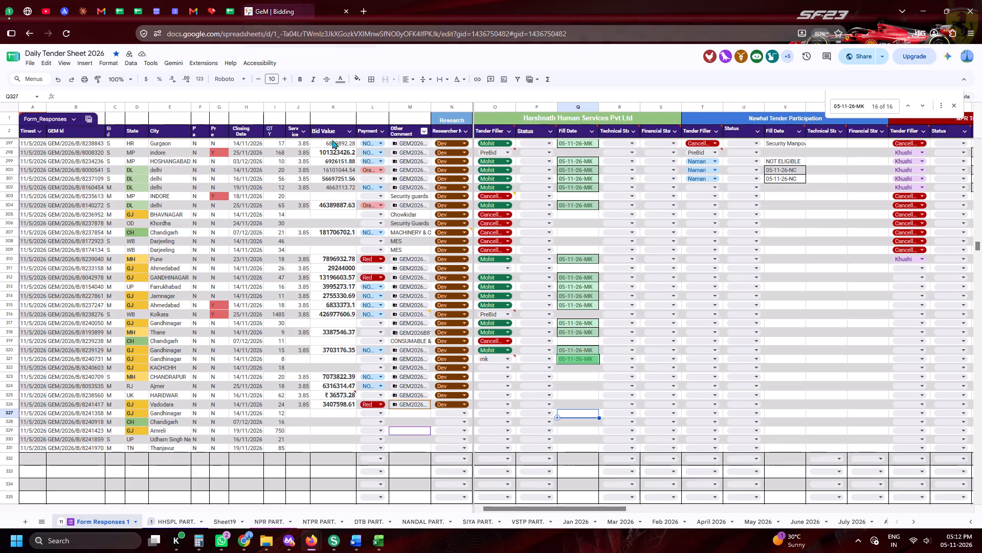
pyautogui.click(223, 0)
# Open the GeM catalogue offering for category 8, Minimum Wage Unskilled.
pyautogui.click(263, 1)
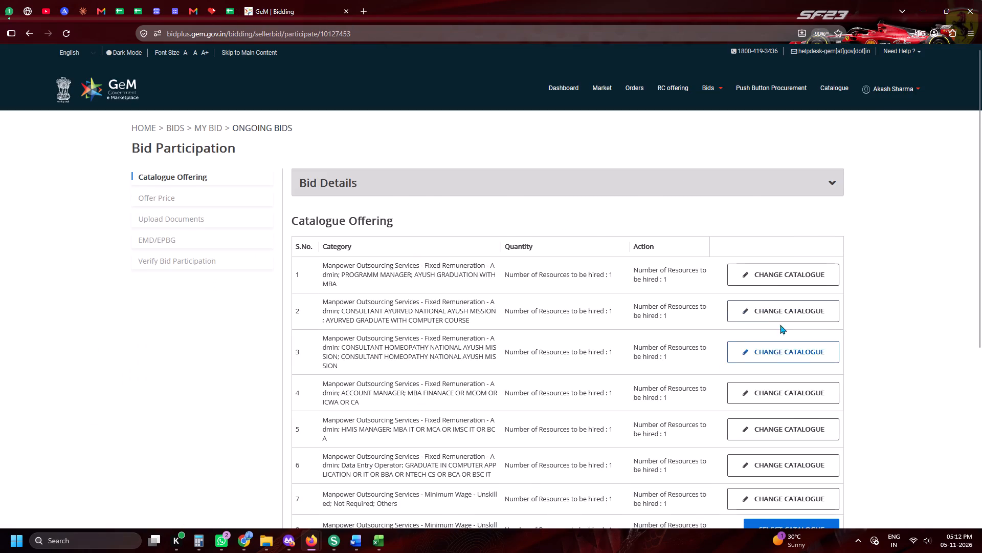
pyautogui.scroll(-6, 777, 315)
pyautogui.click(782, 266)
# Copy row 311's bid number GEM/2026/B/8233158 from Form Responses 1 in the Daily Tender Sheet.
pyautogui.click(219, 0)
pyautogui.click(231, 5)
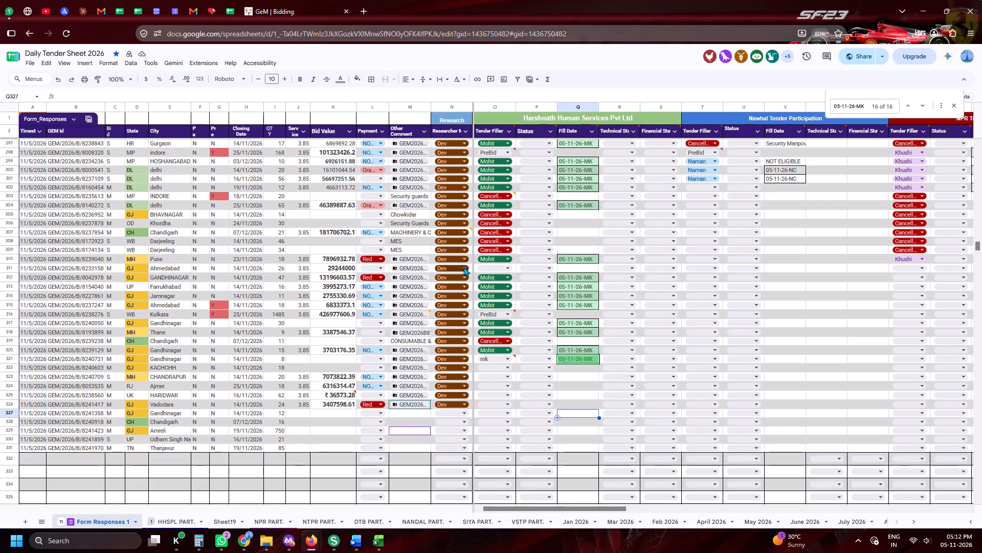
pyautogui.click(0, 263)
pyautogui.click(0, 268)
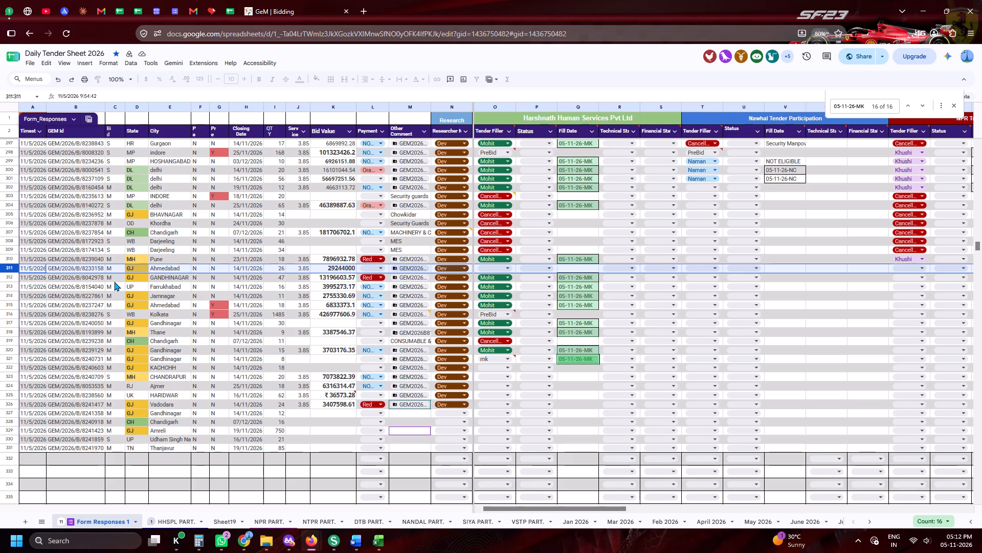
pyautogui.click(89, 270)
pyautogui.hotkey('ctrl', 'c')
pyautogui.hotkey('ctrl', 'c')
pyautogui.hotkey('ctrl', 'c')
# Duplicate the GeM Bidding browser tab.
pyautogui.click(285, 0)
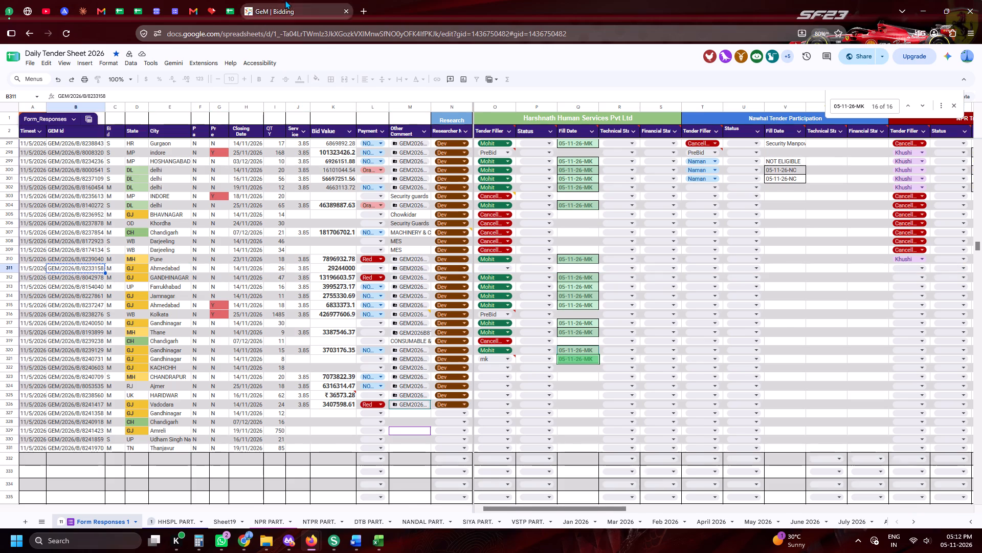
pyautogui.rightClick(285, 0)
pyautogui.click(320, 125)
# Set category 8, Sweeper, to Type of Function Others and geographical presence Gujarat in the original GeM tab, and encrypt and save it.
pyautogui.click(274, 0)
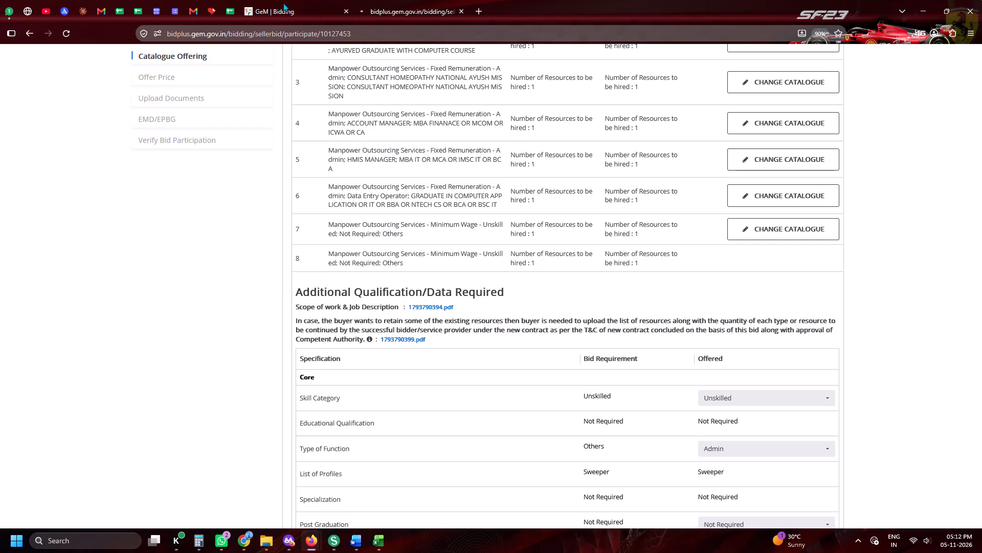
pyautogui.scroll(-6, 865, 251)
pyautogui.scroll(3, 780, 243)
pyautogui.click(731, 200)
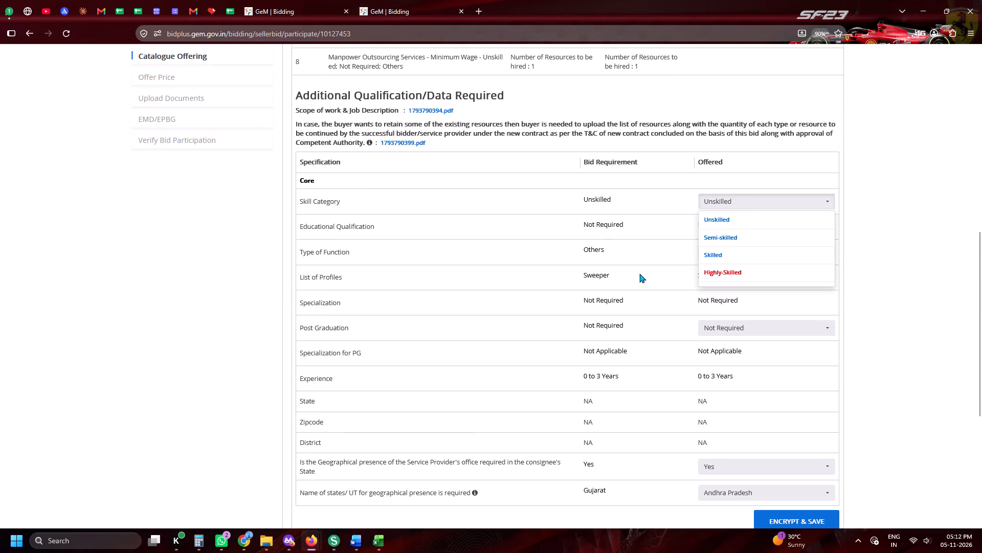
pyautogui.click(639, 273)
pyautogui.click(730, 252)
pyautogui.scroll(-5, 722, 284)
pyautogui.click(713, 302)
pyautogui.scroll(-4, 713, 302)
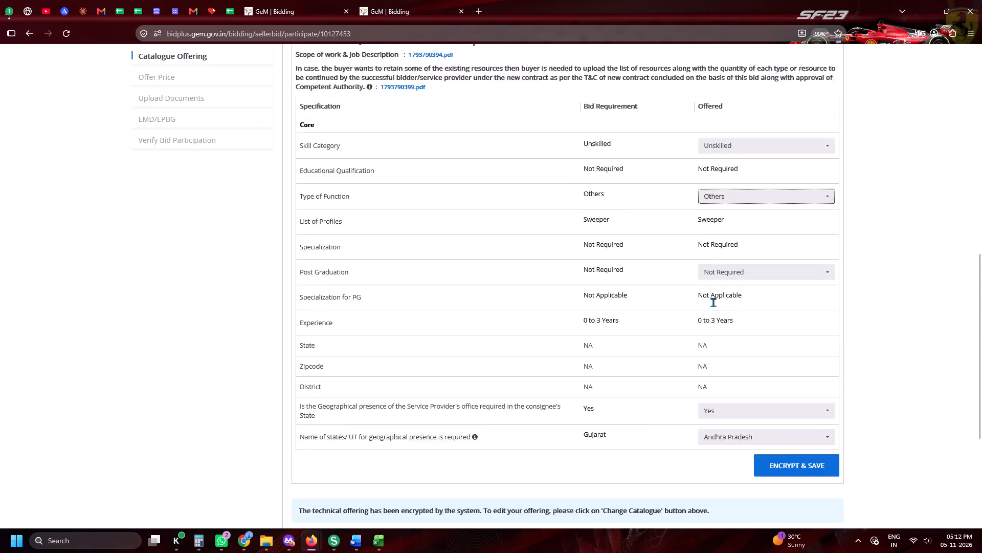
pyautogui.click(718, 232)
pyautogui.click(730, 247)
pyautogui.click(590, 263)
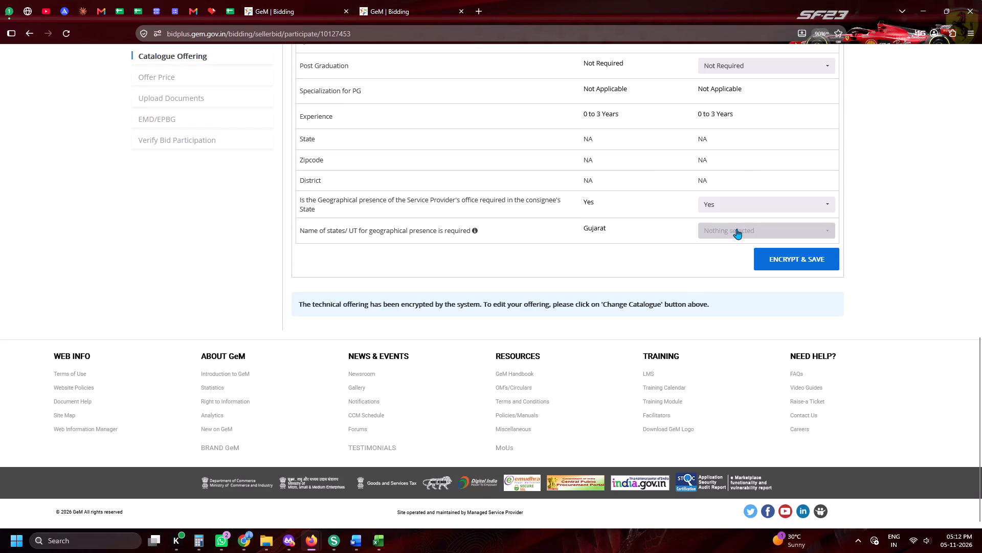
pyautogui.click(736, 229)
pyautogui.write('gg')
pyautogui.click(717, 282)
pyautogui.click(666, 281)
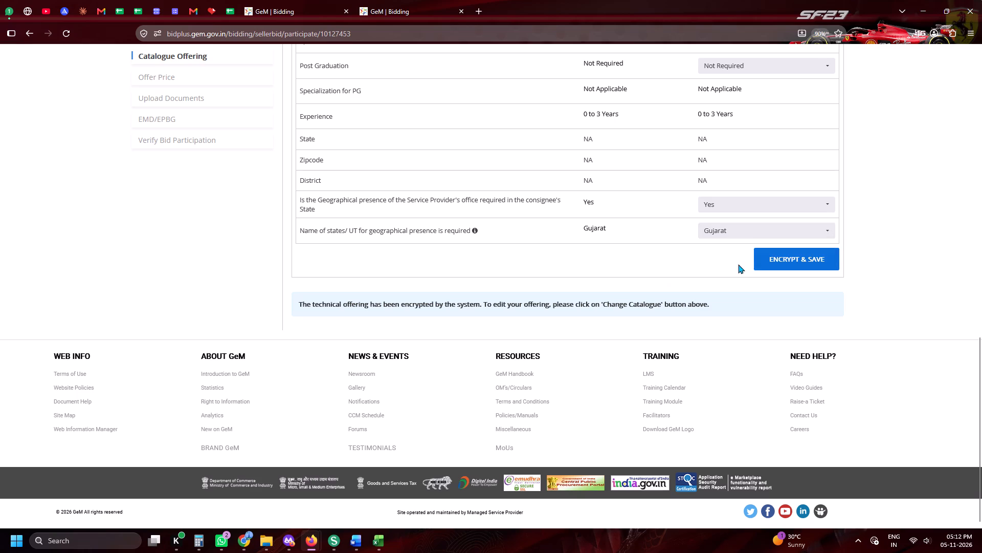
pyautogui.click(779, 254)
# Open the ongoing bids listing in the duplicated GeM tab.
pyautogui.click(408, 0)
pyautogui.scroll(9, 761, 223)
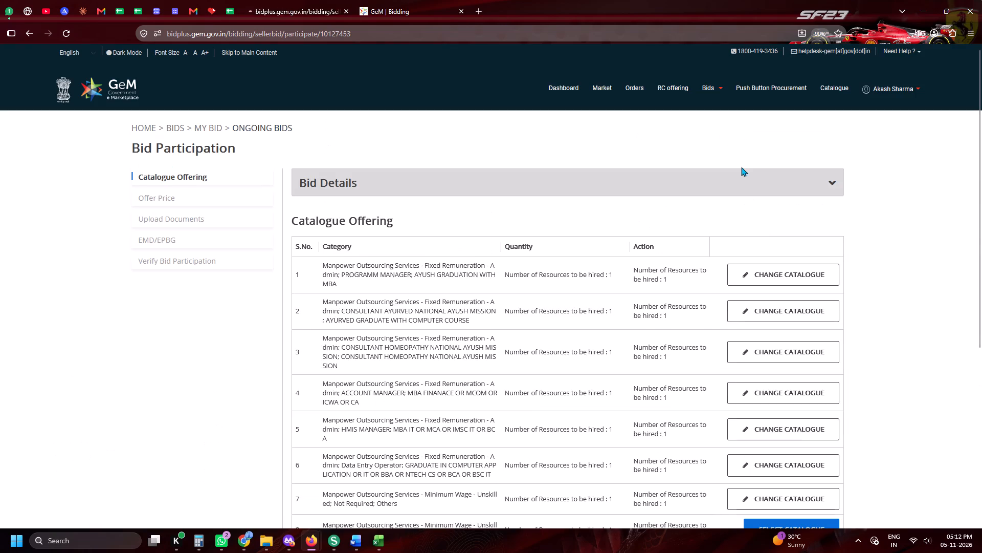
pyautogui.click(305, 0)
pyautogui.click(390, 0)
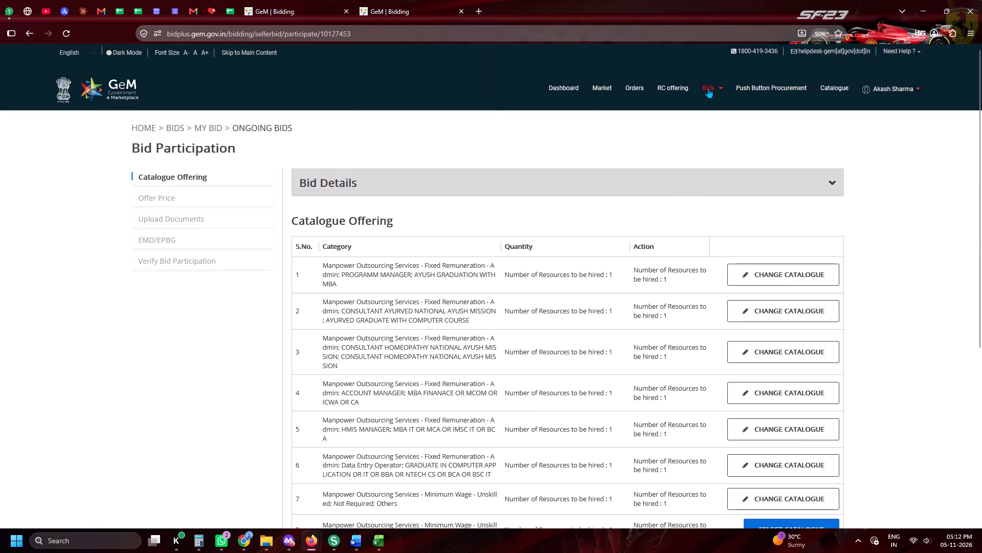
pyautogui.click(708, 88)
pyautogui.click(716, 94)
pyautogui.click(715, 109)
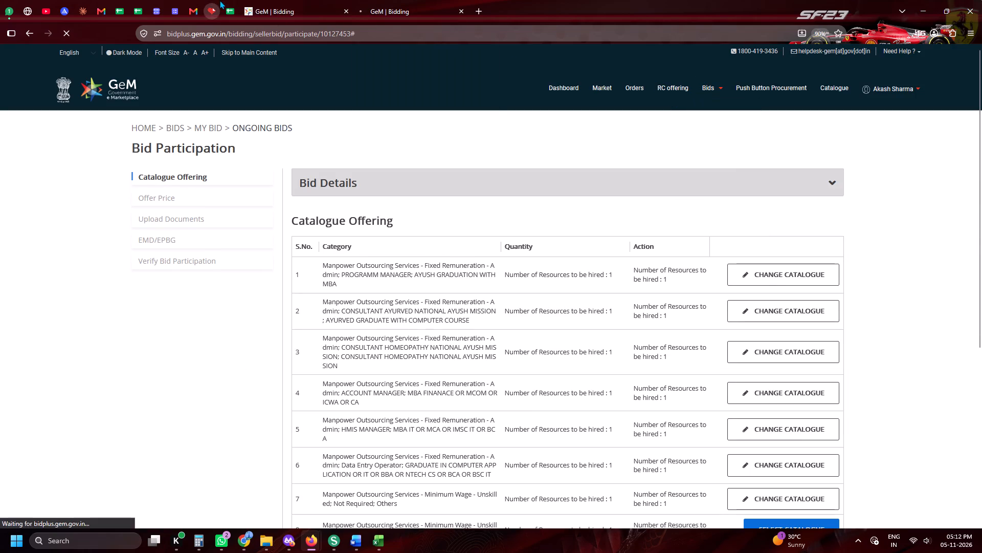
# Continue from the completed Catalogue Offering to the Offer Price stage in the original GeM tab.
pyautogui.click(278, 0)
pyautogui.scroll(-6, 585, 264)
pyautogui.click(832, 272)
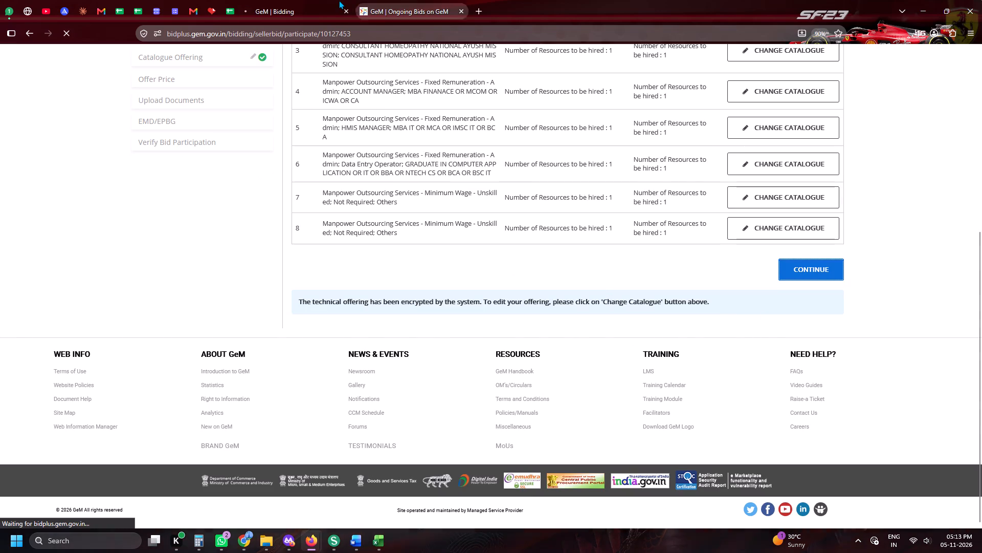
# Search the GeM bid listing for GEM/2026/B/8233158 using Exact Bid Search in the duplicated tab.
pyautogui.click(338, 0)
pyautogui.click(430, 0)
pyautogui.click(701, 122)
pyautogui.hotkey('ctrl', 'v')
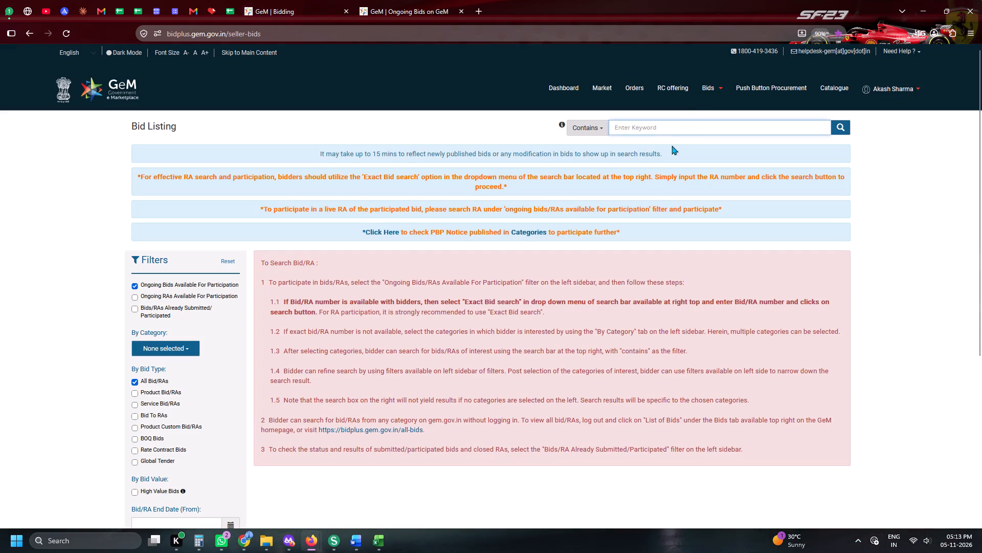
pyautogui.click(597, 127)
pyautogui.click(613, 184)
pyautogui.click(833, 131)
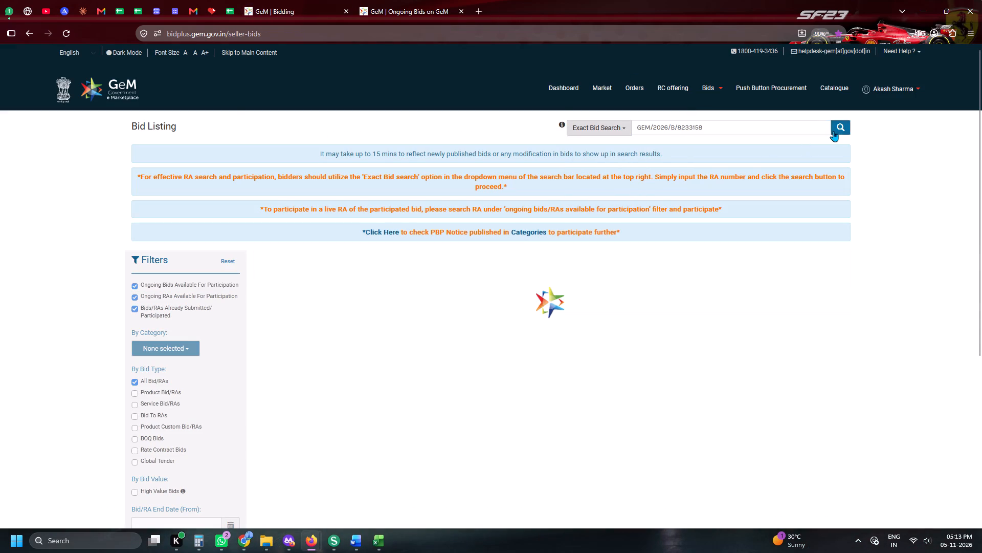
# Enter a 3.85 service charge percentage for the Programm Manager and Consultant Ayurved categories on the original tab's Offer Price page.
pyautogui.click(227, 0)
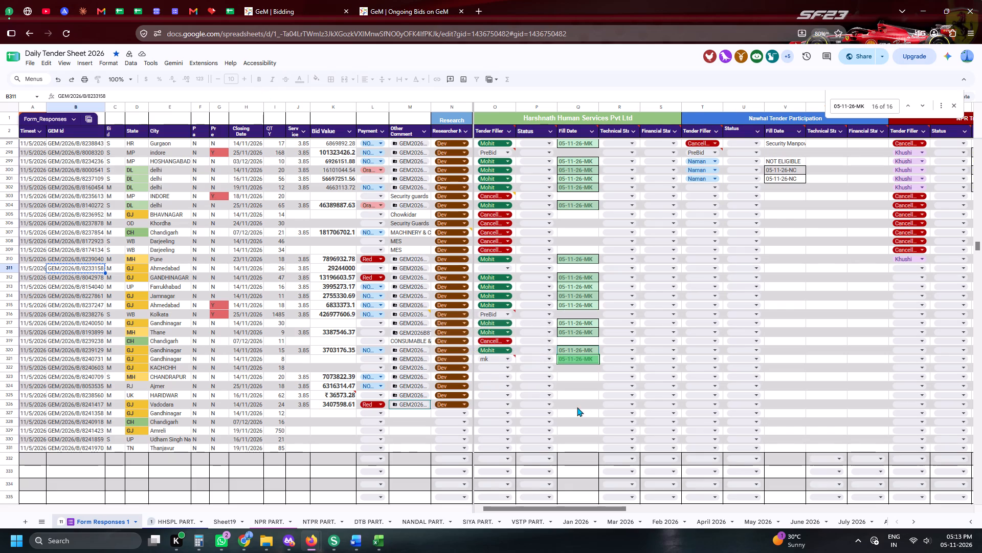
pyautogui.click(581, 398)
pyautogui.click(195, 0)
pyautogui.click(262, 0)
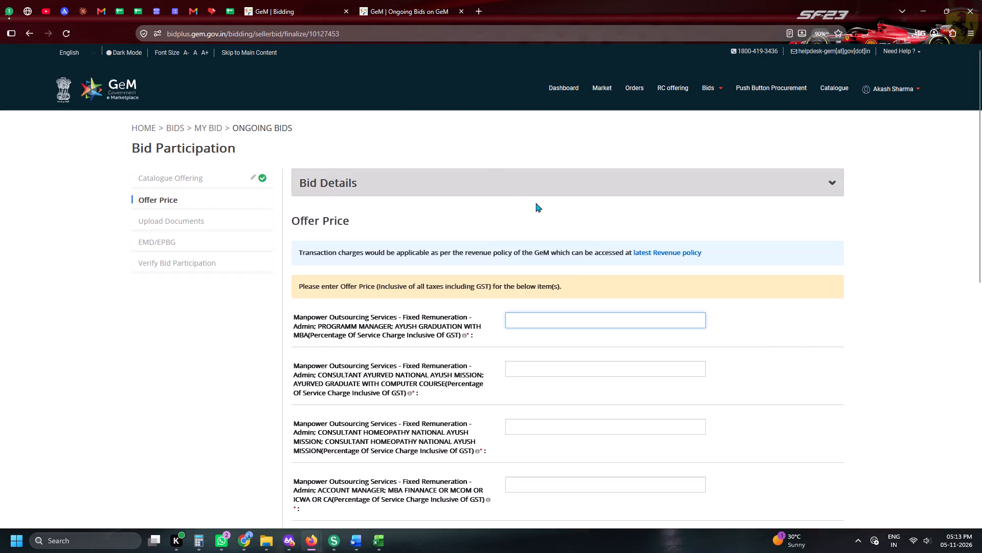
pyautogui.write('3.85')
pyautogui.press('Tab')
pyautogui.write('3.85')
pyautogui.press('Tab')
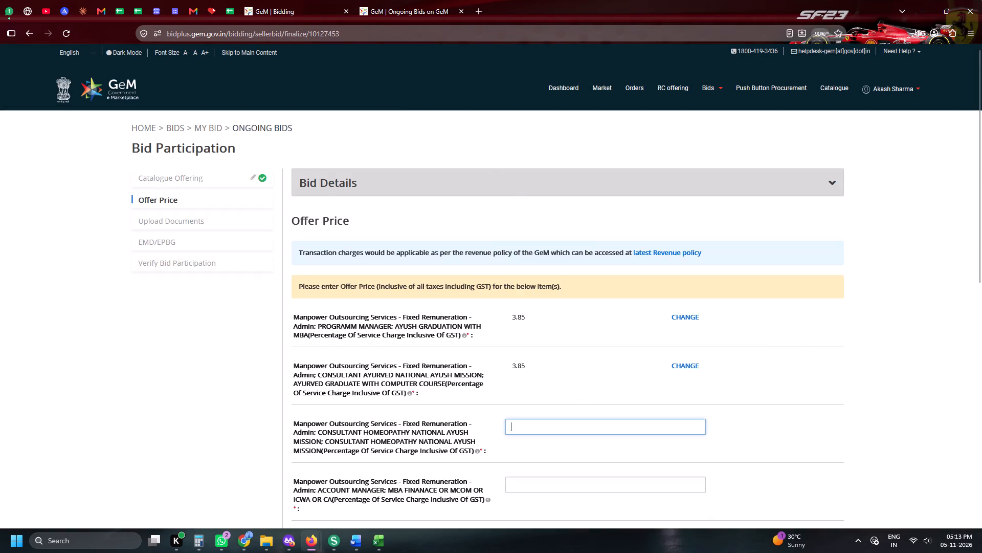
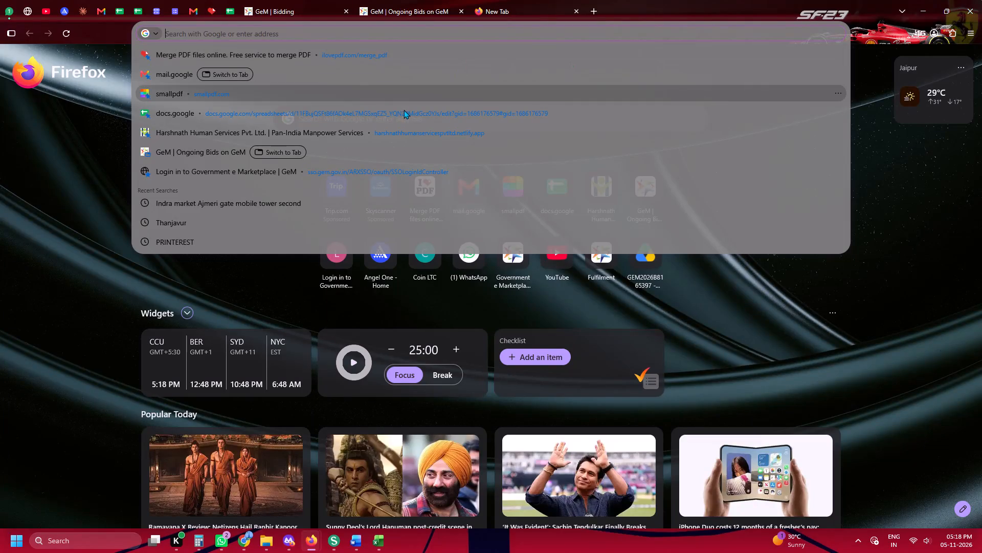
# Enter a 3.85 service charge percentage for Consultant Homeopathy, Account Manager, HMIS Manager, Data Entry Operator and both Unskilled categories on the Offer Price page.
pyautogui.click(380, 0)
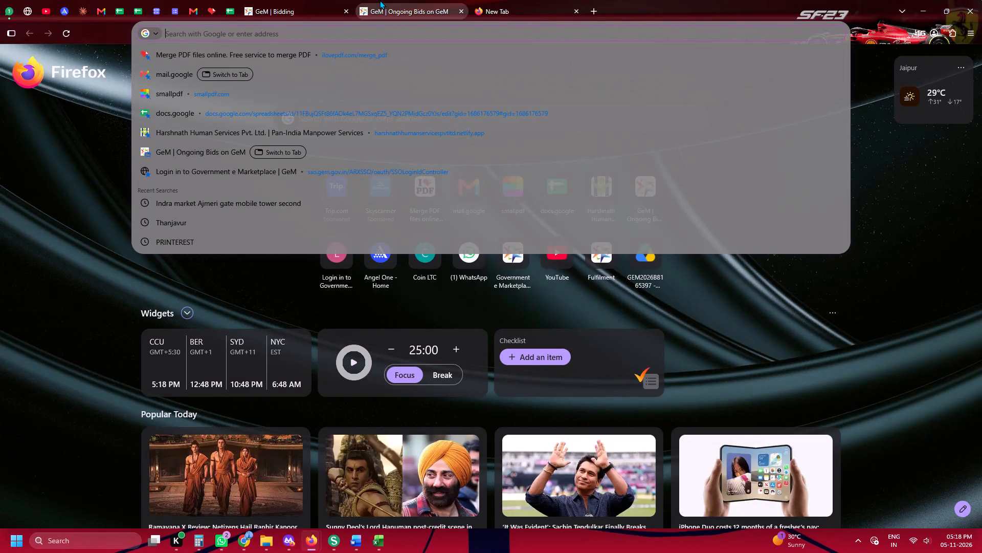
pyautogui.click(289, 0)
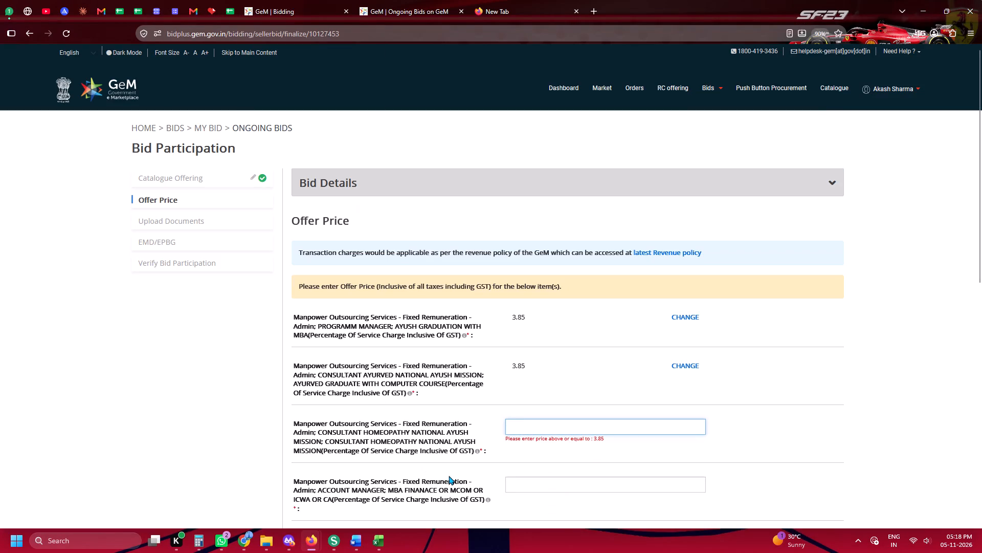
pyautogui.write('3.')
pyautogui.press('8')
pyautogui.press('5')
pyautogui.press('Tab')
pyautogui.write('3.85')
pyautogui.press('Tab')
pyautogui.write('3.85')
pyautogui.press('Tab')
pyautogui.write('3.85')
pyautogui.press('Tab')
pyautogui.write('3.85')
pyautogui.press('Tab')
pyautogui.write('3.85')
pyautogui.press('Tab')
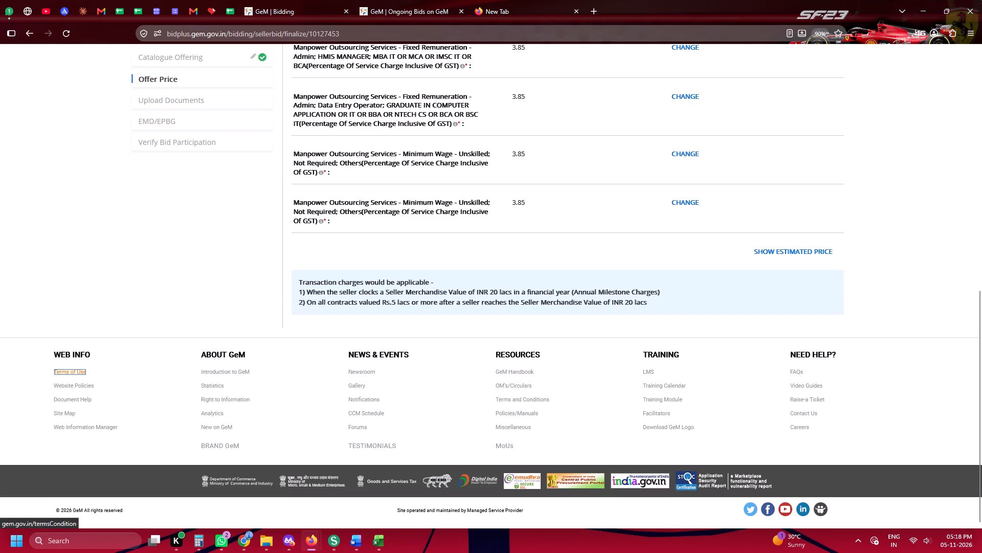
# Show the estimated price, proceed with the offer, and encrypt and save it.
pyautogui.scroll(-2, 526, 455)
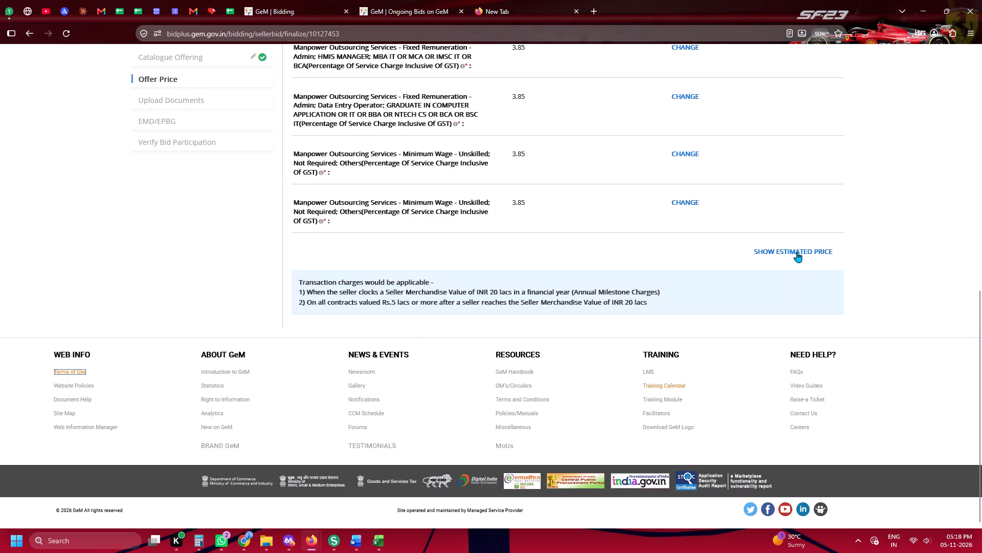
pyautogui.click(797, 252)
pyautogui.scroll(-20, 688, 312)
pyautogui.scroll(-4, 688, 312)
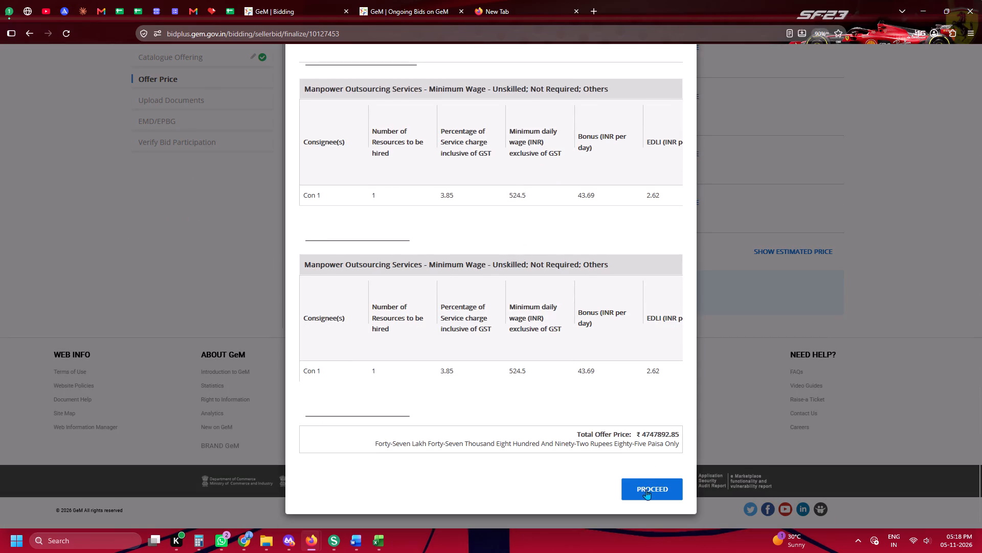
pyautogui.click(646, 490)
pyautogui.click(817, 293)
pyautogui.click(522, 315)
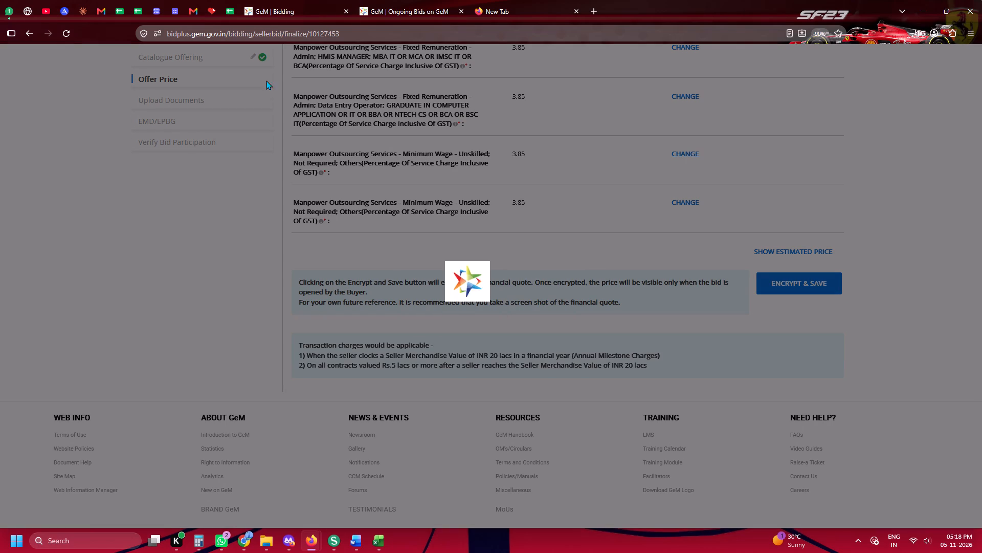
# Open the Drive folder linked in the Other Comment cell for GEM/2026/B/8240731 in the Daily Tender Sheet.
pyautogui.click(227, 10)
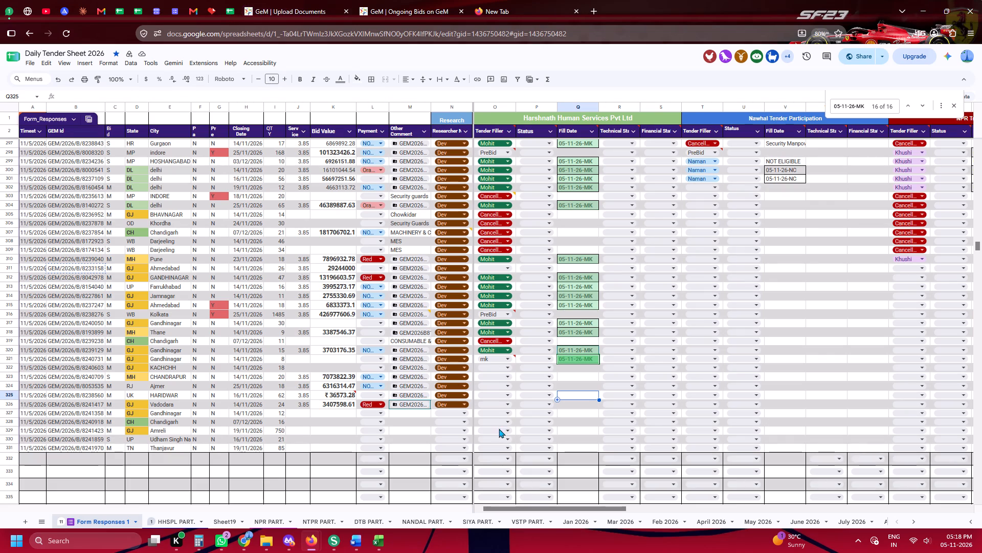
pyautogui.scroll(-3, 549, 294)
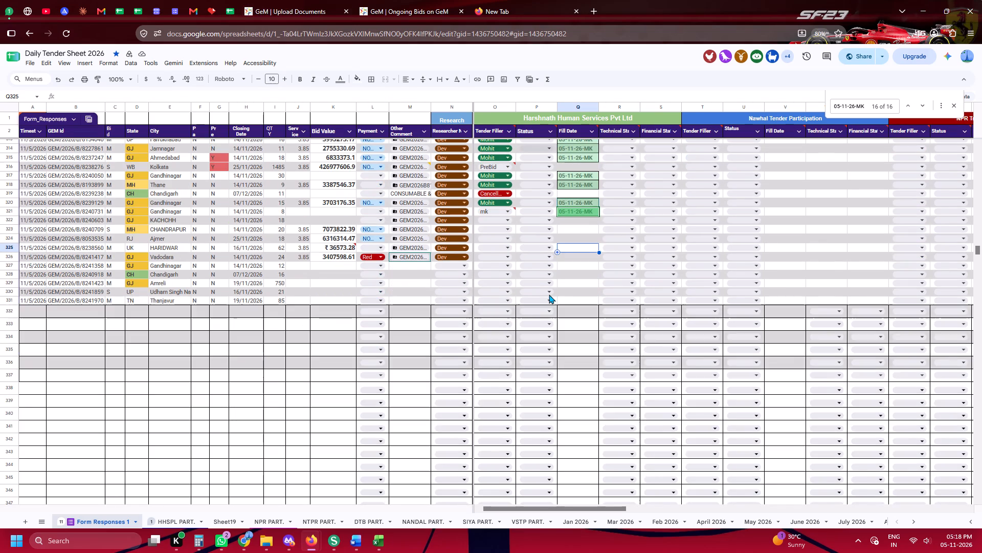
pyautogui.click(323, 0)
pyautogui.click(234, 1)
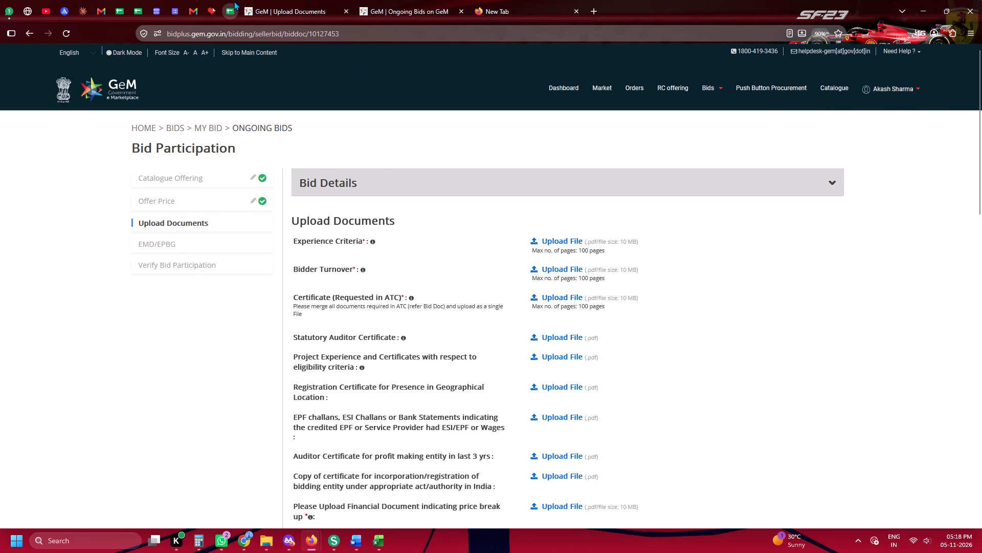
pyautogui.click(414, 216)
pyautogui.click(414, 210)
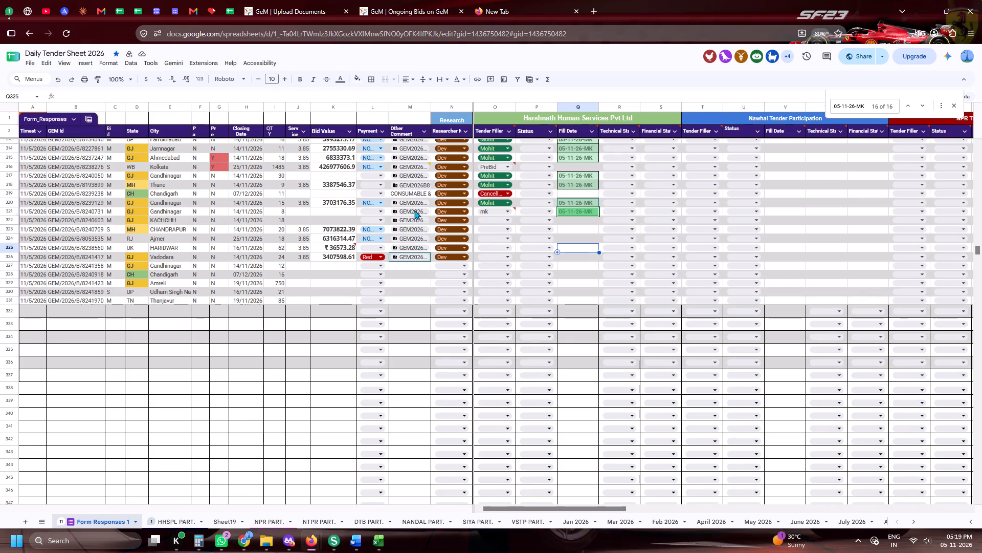
pyautogui.click(449, 282)
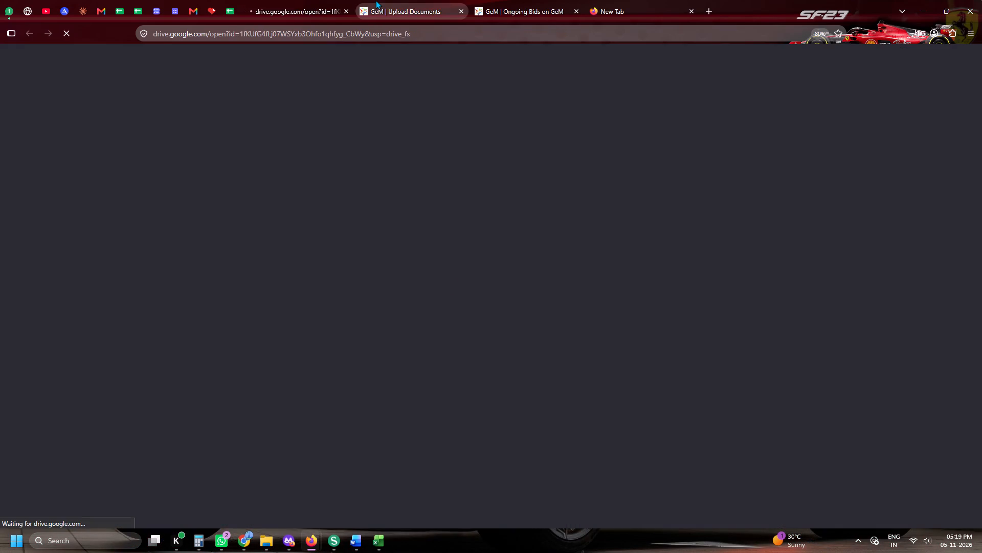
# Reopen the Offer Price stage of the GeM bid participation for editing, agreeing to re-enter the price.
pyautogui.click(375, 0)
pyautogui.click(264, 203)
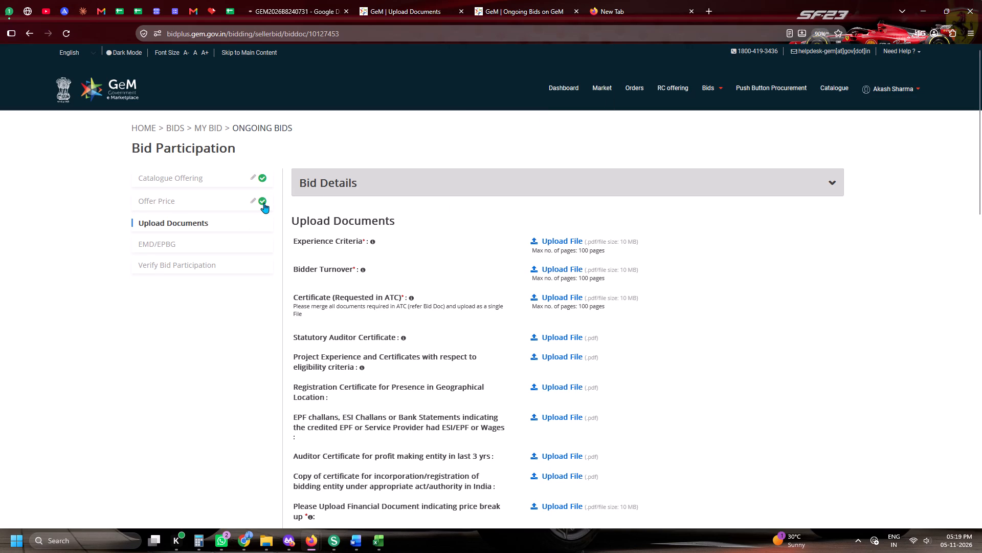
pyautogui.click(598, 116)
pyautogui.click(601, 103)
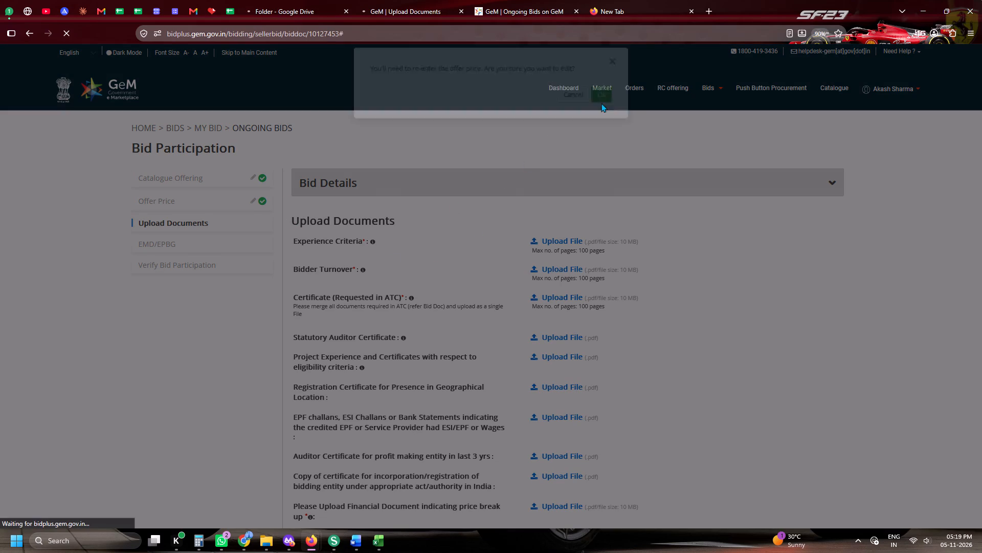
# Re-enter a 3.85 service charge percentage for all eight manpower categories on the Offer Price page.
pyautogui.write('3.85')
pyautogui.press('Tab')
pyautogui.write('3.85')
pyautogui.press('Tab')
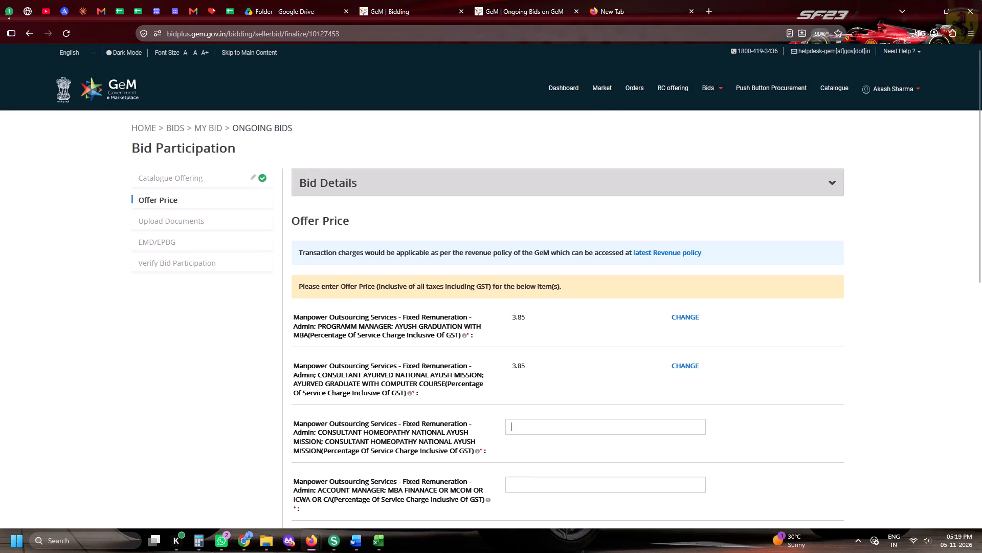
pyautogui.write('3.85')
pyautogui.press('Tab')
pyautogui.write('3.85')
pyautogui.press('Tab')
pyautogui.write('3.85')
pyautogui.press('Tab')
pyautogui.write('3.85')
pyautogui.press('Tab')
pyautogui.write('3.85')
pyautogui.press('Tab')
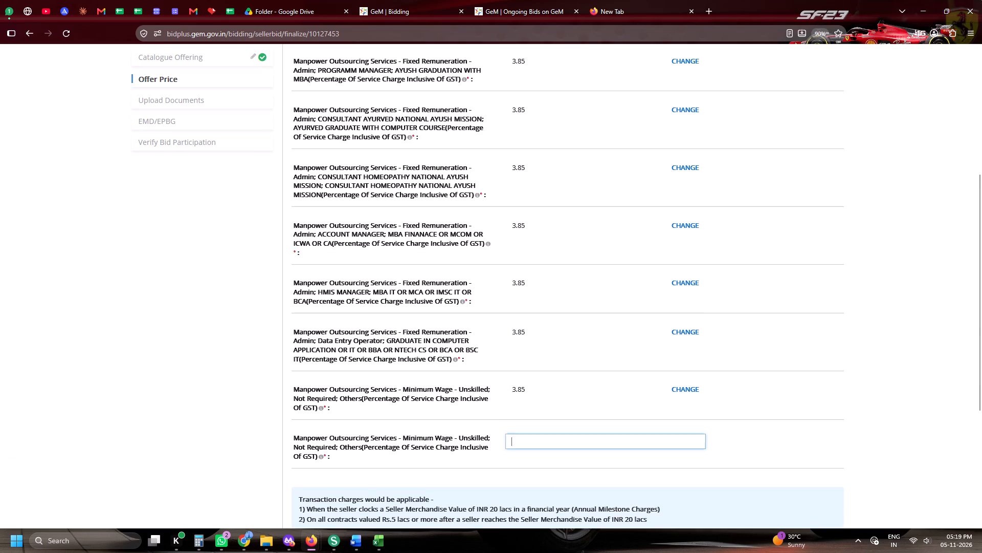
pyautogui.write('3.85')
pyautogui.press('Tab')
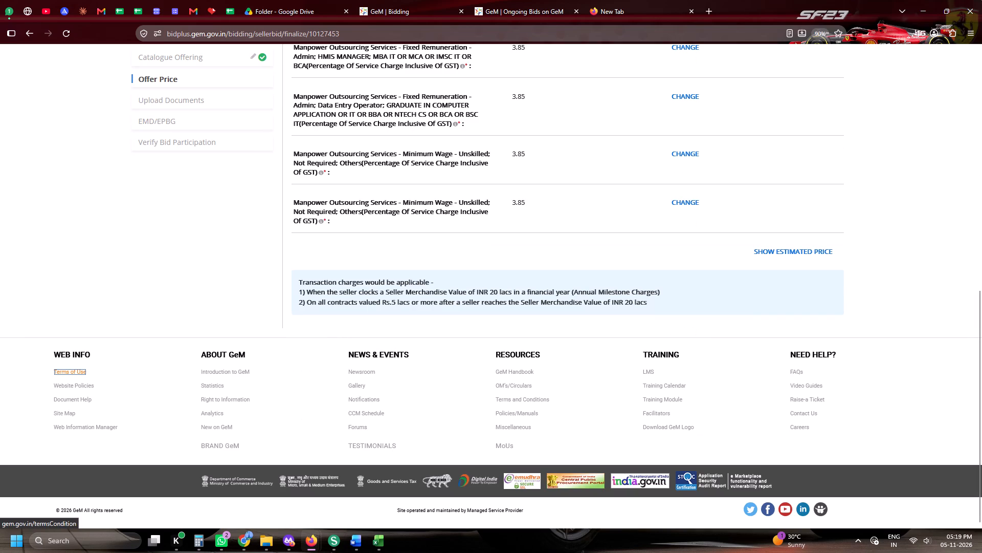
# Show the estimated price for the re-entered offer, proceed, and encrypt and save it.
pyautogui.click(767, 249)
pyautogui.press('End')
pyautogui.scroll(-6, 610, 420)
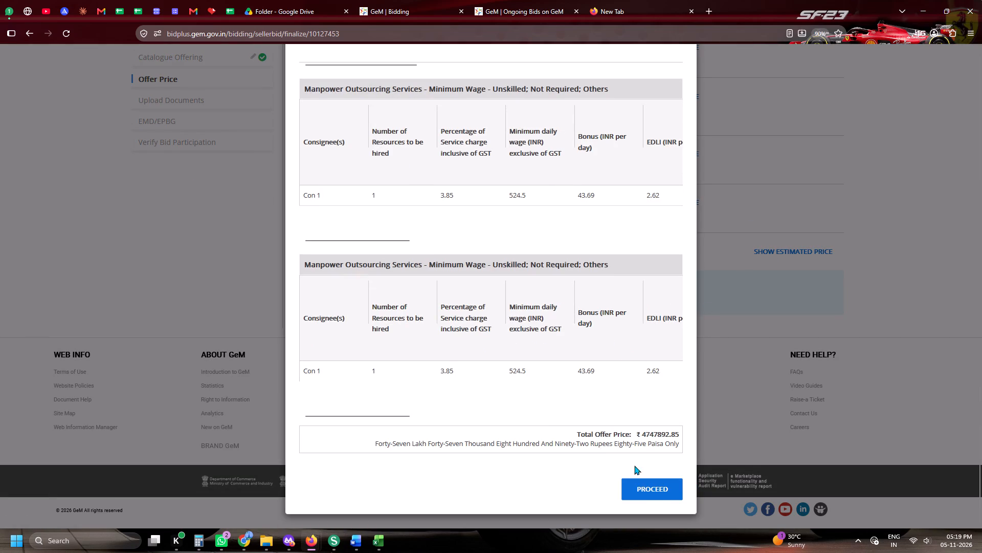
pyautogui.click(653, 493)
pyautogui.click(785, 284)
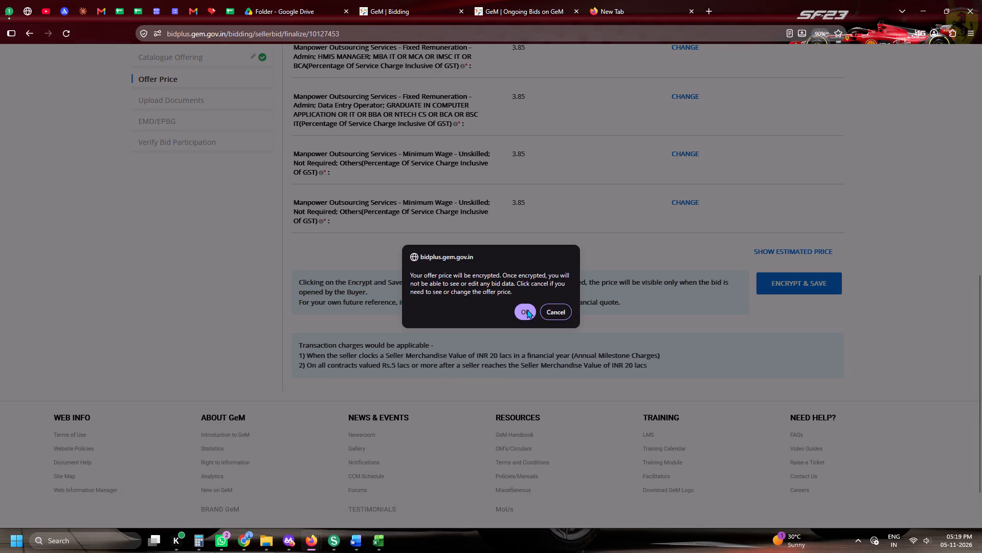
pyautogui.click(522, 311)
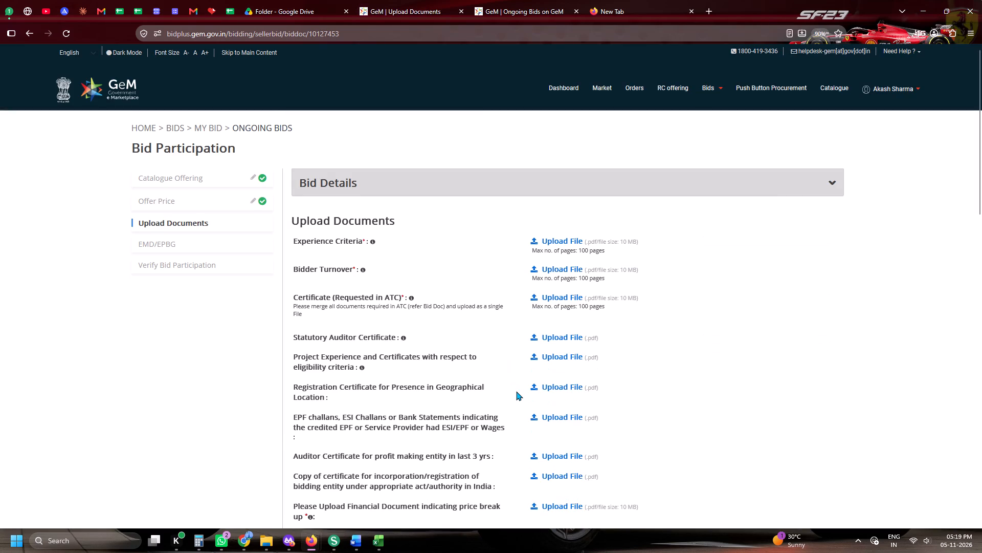
# Upload experience-ceretera-hhspl from the Gem Bid Documents - HHSPL folder as the Experience Criteria document.
pyautogui.click(568, 244)
pyautogui.scroll(3, 733, 252)
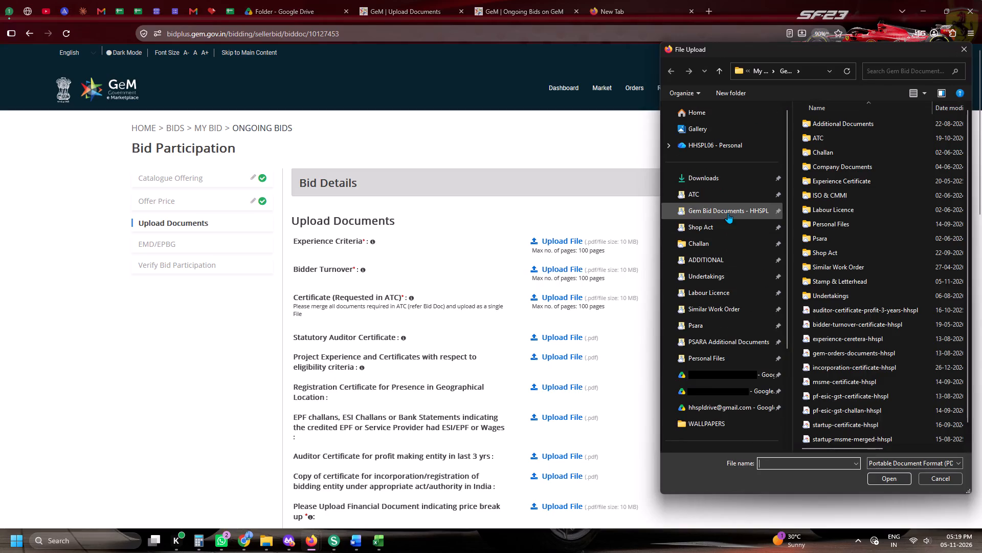
pyautogui.click(728, 213)
pyautogui.doubleClick(830, 344)
# Upload bidder-turnover-certificate-hhspl as the Bidder Turnover document.
pyautogui.click(608, 267)
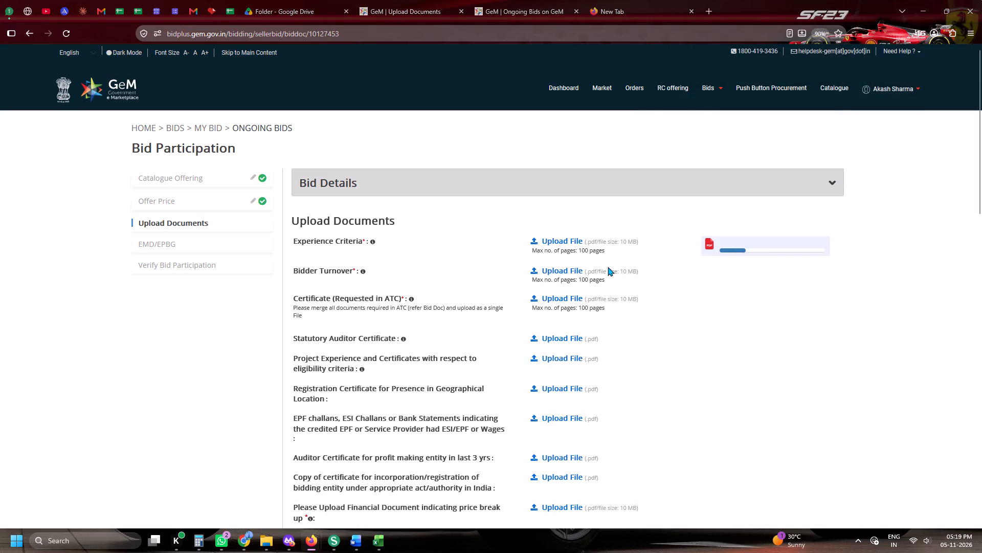
pyautogui.scroll(-2, 860, 282)
pyautogui.doubleClick(844, 311)
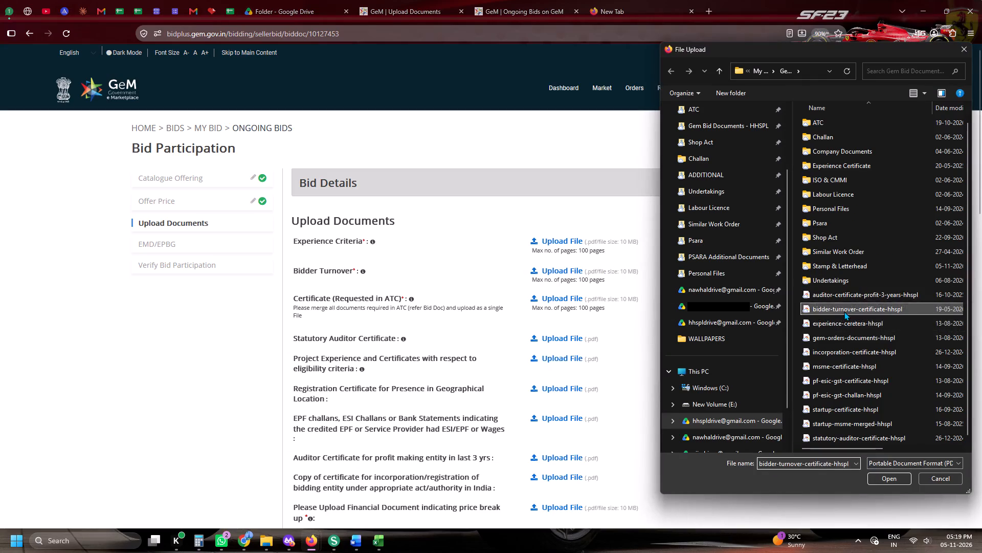
# Check which files the bid's Google Drive folder holds.
pyautogui.click(295, 0)
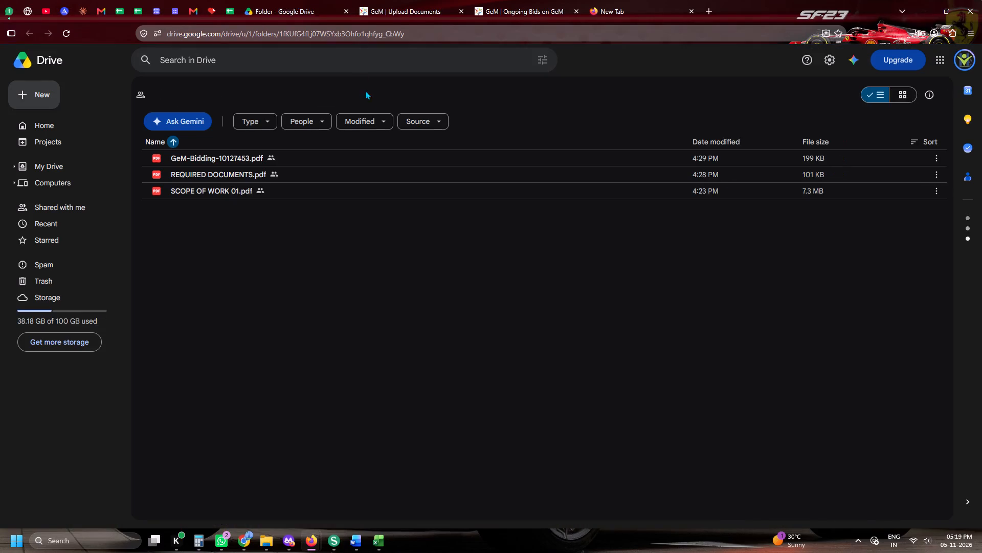
pyautogui.click(528, 2)
pyautogui.click(441, 0)
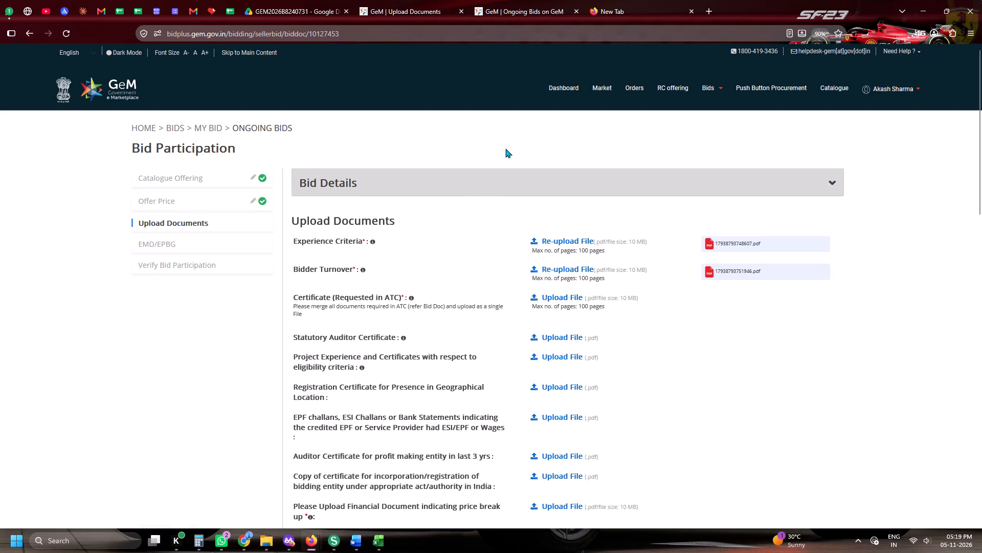
# Close the duplicated Ongoing Bids tab and return to the Upload Documents page.
pyautogui.click(487, 0)
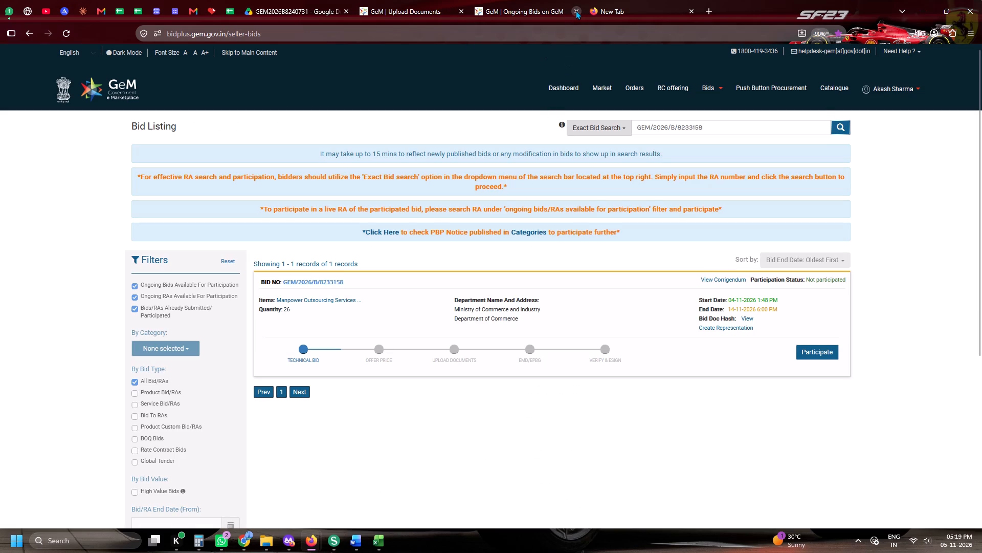
pyautogui.click(575, 10)
pyautogui.click(406, 4)
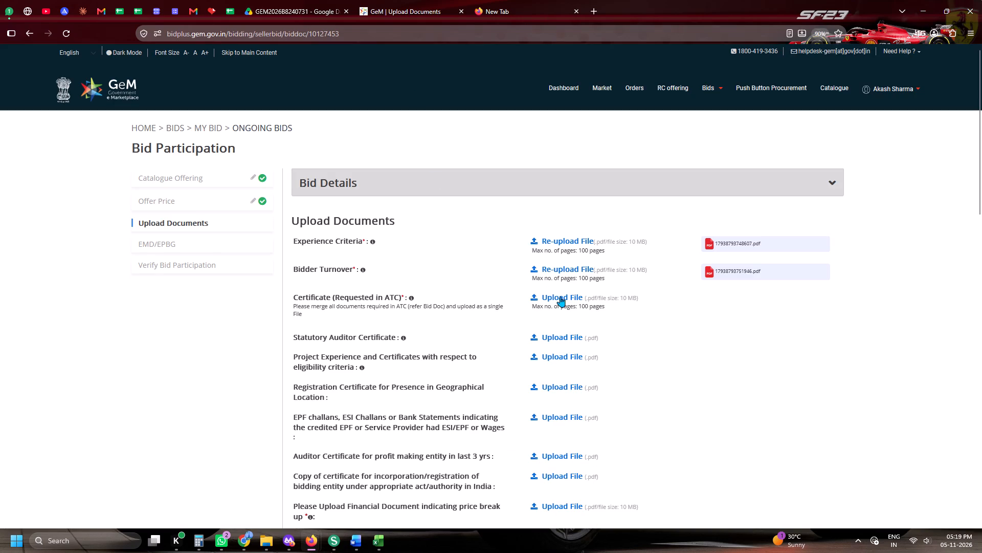
# Check the bid's row in the Daily Tender Sheet and reopen the Offer Price stage for editing.
pyautogui.click(382, 0)
pyautogui.click(225, 0)
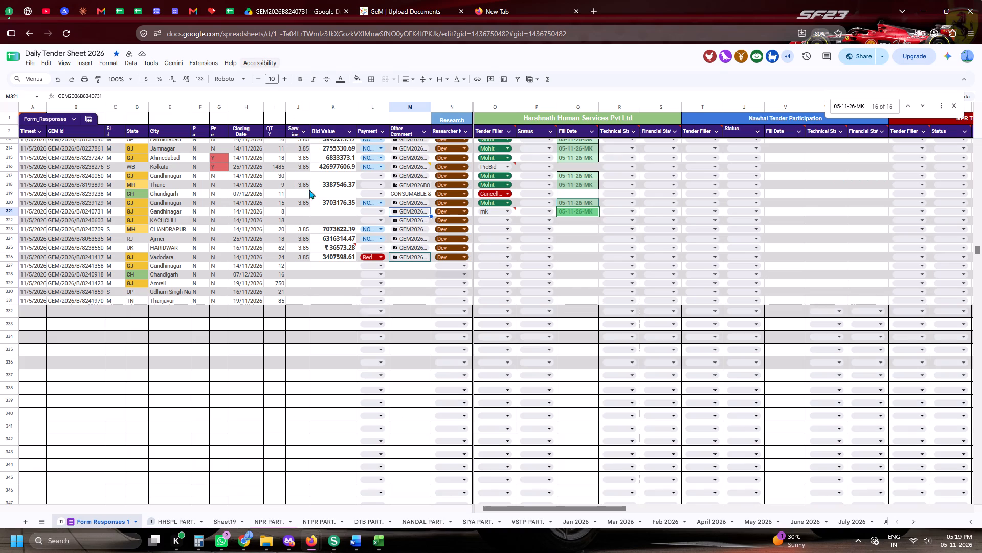
pyautogui.click(413, 0)
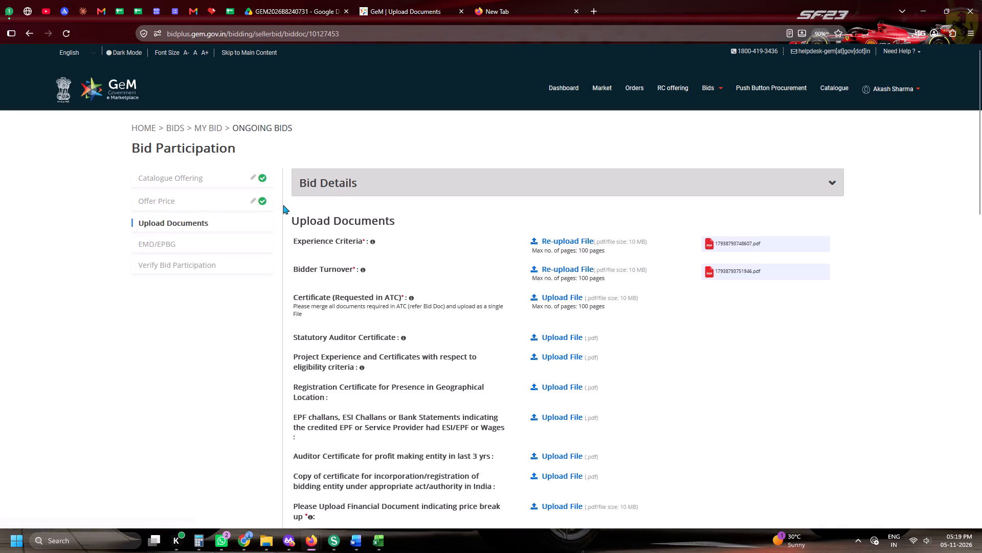
pyautogui.click(258, 198)
pyautogui.click(593, 115)
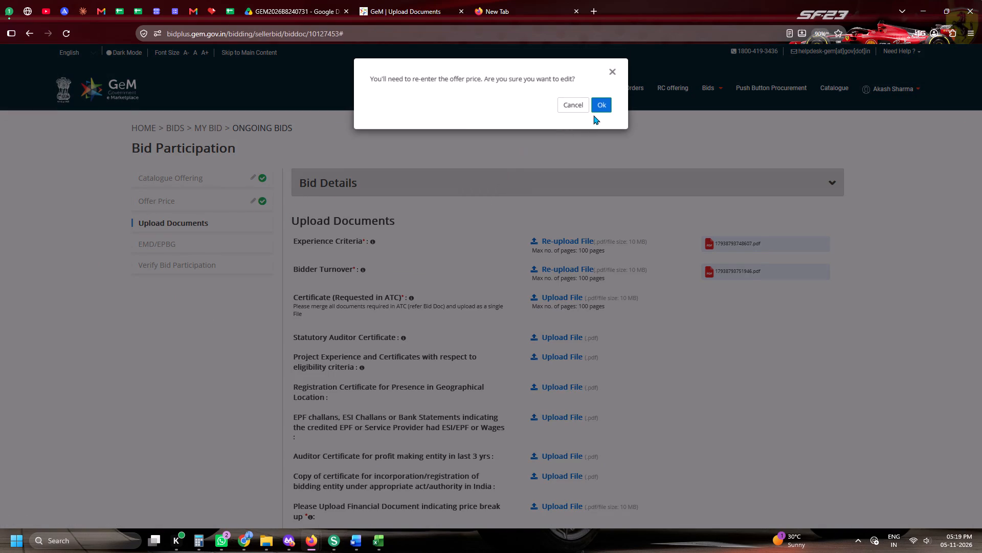
pyautogui.click(595, 109)
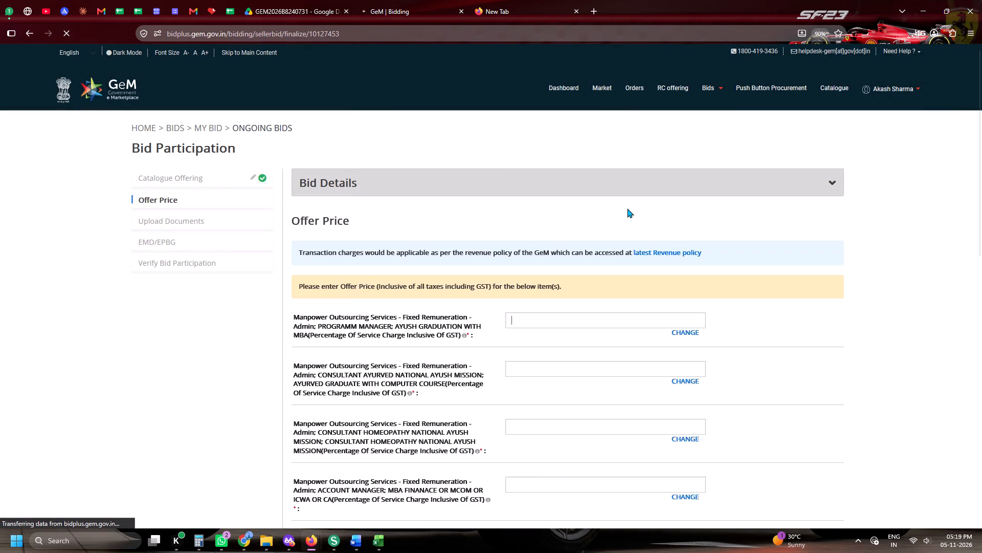
# Enter a 3.85 service charge percentage again for all eight manpower categories on the Offer Price page.
pyautogui.write('3.85')
pyautogui.press('Tab')
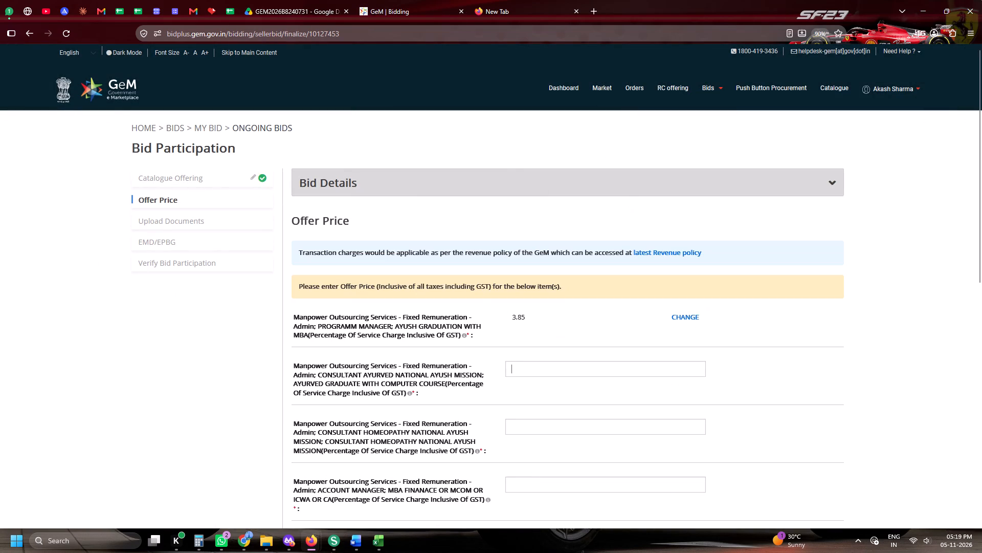
pyautogui.write('3.85')
pyautogui.press('Tab')
pyautogui.write('3.85')
pyautogui.press('Tab')
pyautogui.write('3.85')
pyautogui.press('Tab')
pyautogui.write('3.85')
pyautogui.press('Tab')
pyautogui.write('3.85')
pyautogui.press('Tab')
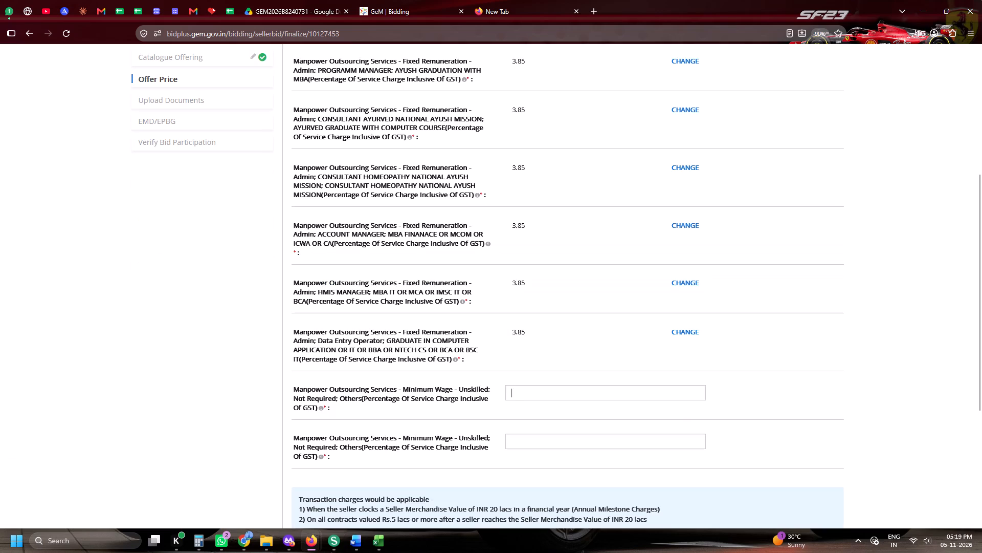
pyautogui.write('3.85')
pyautogui.press('Tab')
pyautogui.write('3.85')
pyautogui.press('Tab')
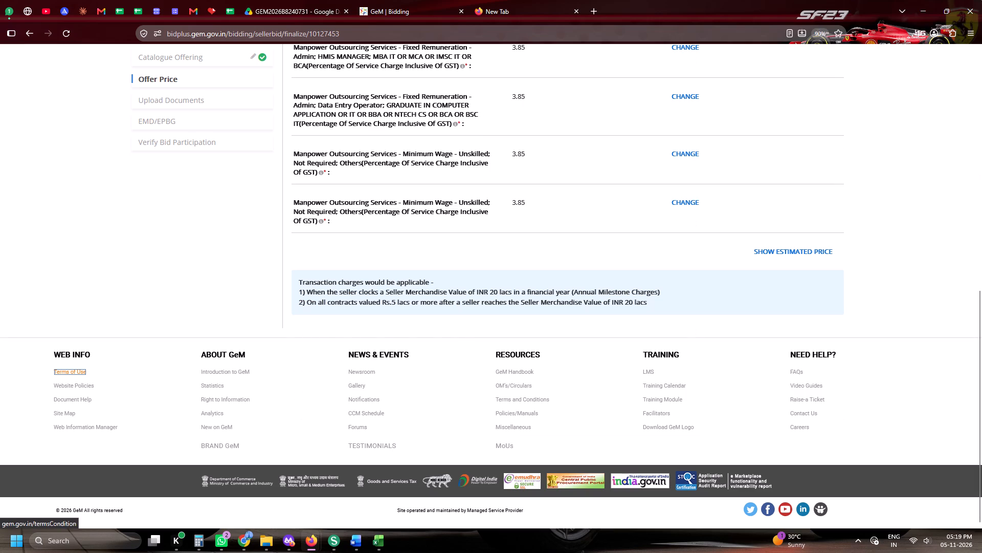
# Show the bid's estimated price and record service charge 3.85 and bid value 4747892.85 in its Daily Tender Sheet row.
pyautogui.click(760, 253)
pyautogui.scroll(-17, 702, 301)
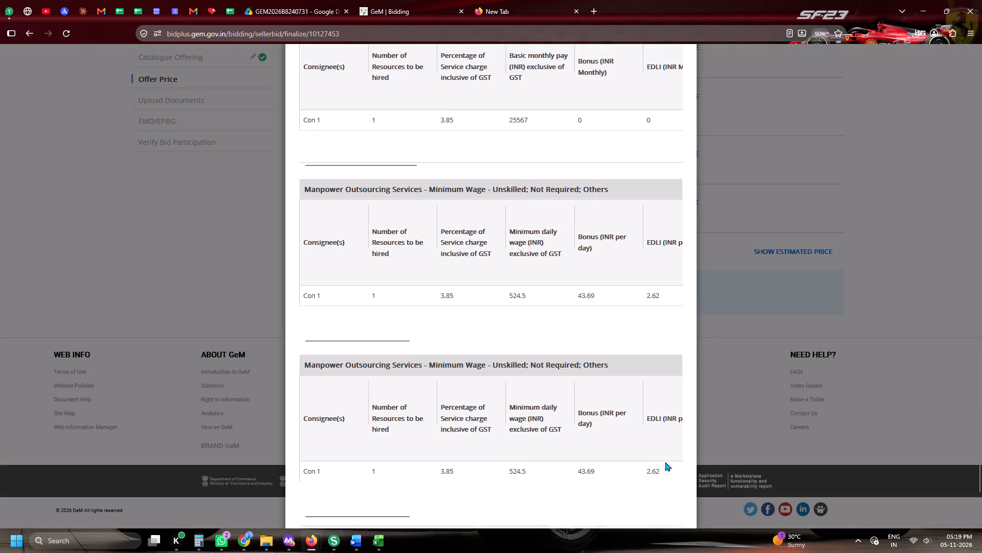
pyautogui.scroll(-7, 665, 462)
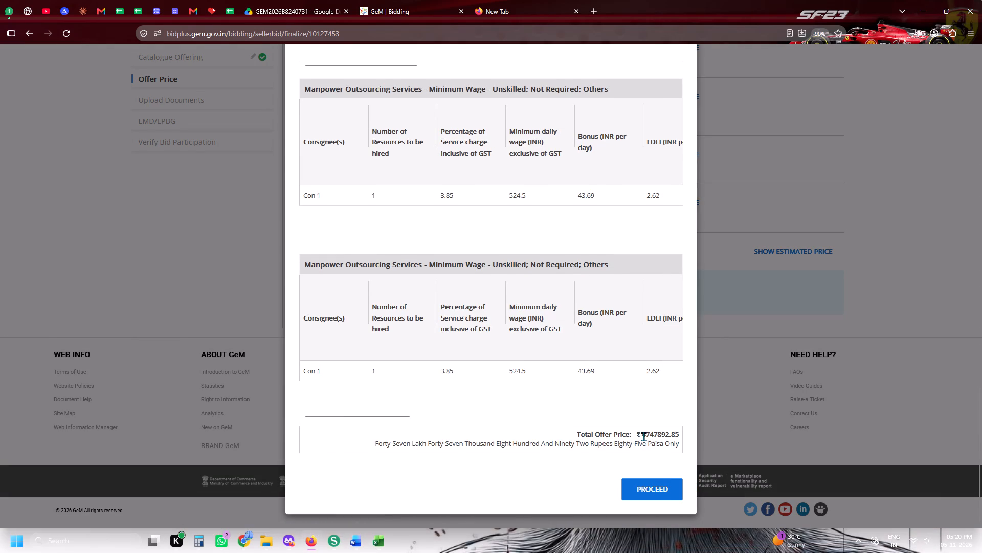
pyautogui.moveTo(641, 436); pyautogui.dragTo(679, 435)
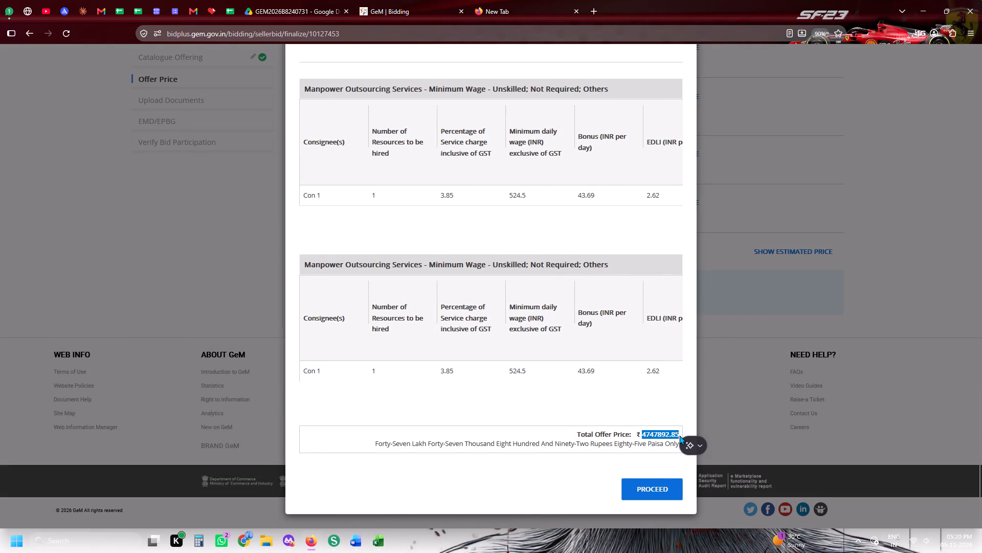
pyautogui.hotkey('ctrl', 'c')
pyautogui.hotkey('ctrl', 'c')
pyautogui.hotkey('ctrl', 'c')
pyautogui.click(239, 6)
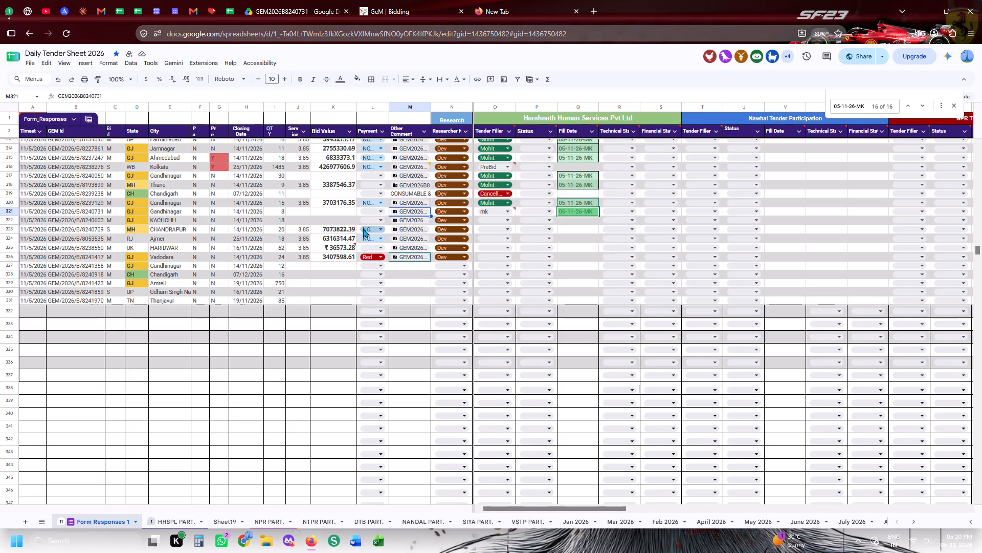
pyautogui.click(310, 215)
pyautogui.hotkey('ctrl', 'd')
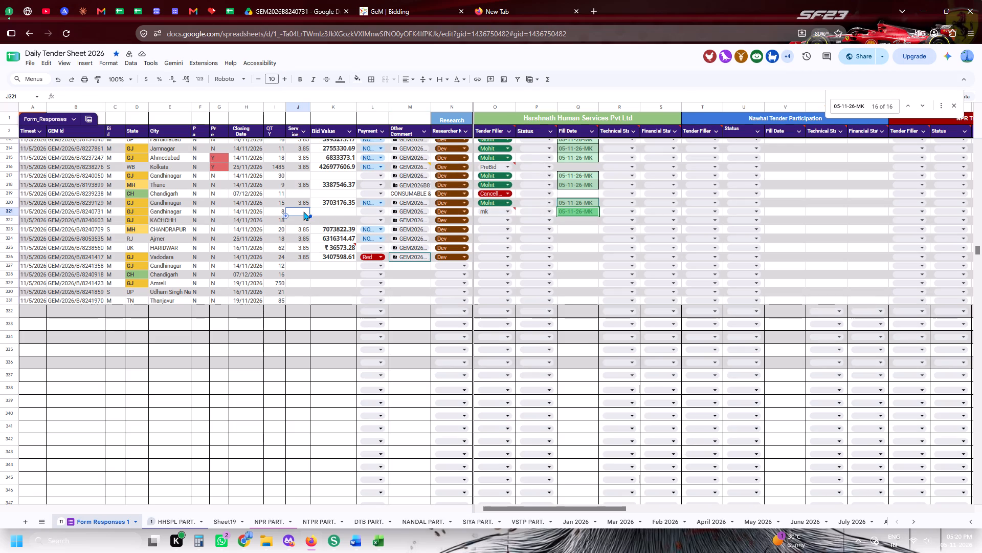
pyautogui.press('Tab')
pyautogui.hotkey('ctrl', 'v')
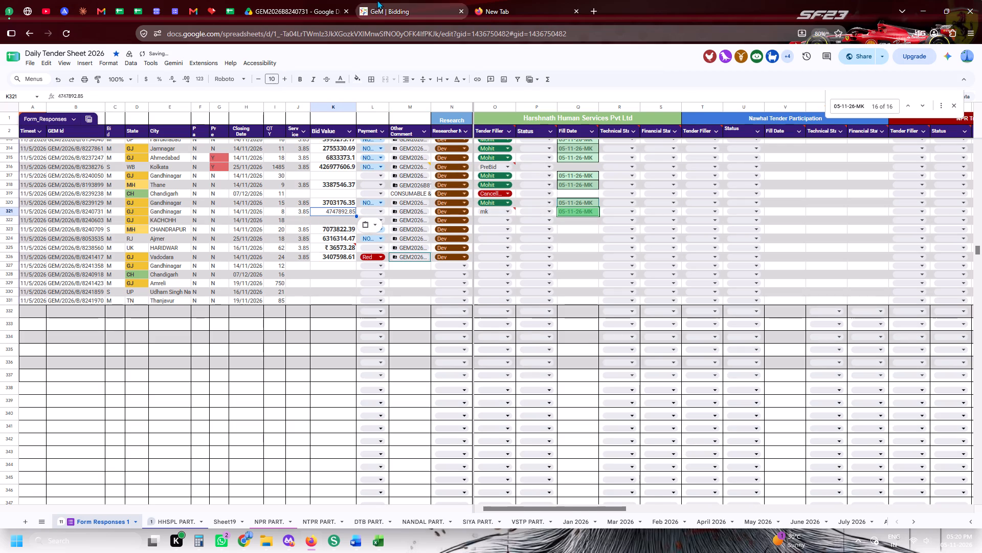
# Return to the GeM bid, proceed past the estimated price, and encrypt and save the offer price.
pyautogui.click(377, 0)
pyautogui.click(639, 487)
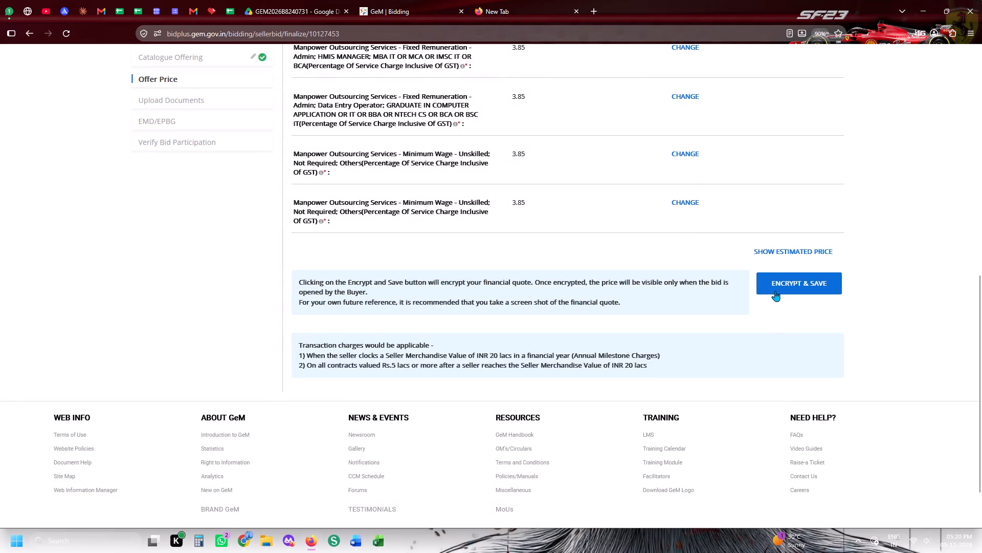
pyautogui.click(775, 291)
pyautogui.click(531, 312)
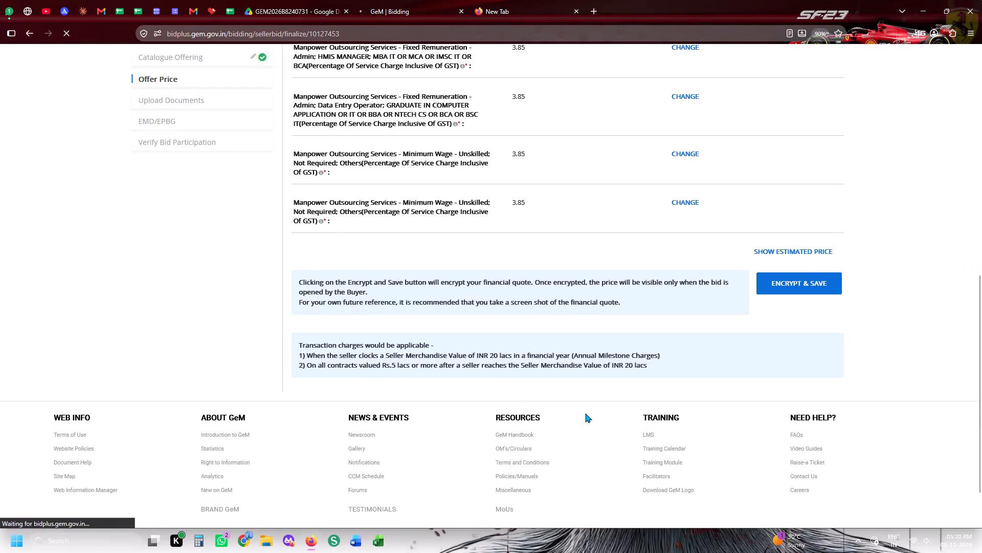
# Upload GJ-Tender-Atc from the Personal Files folder as the Certificate (Requested in ATC).
pyautogui.scroll(-3, 611, 298)
pyautogui.scroll(2, 611, 298)
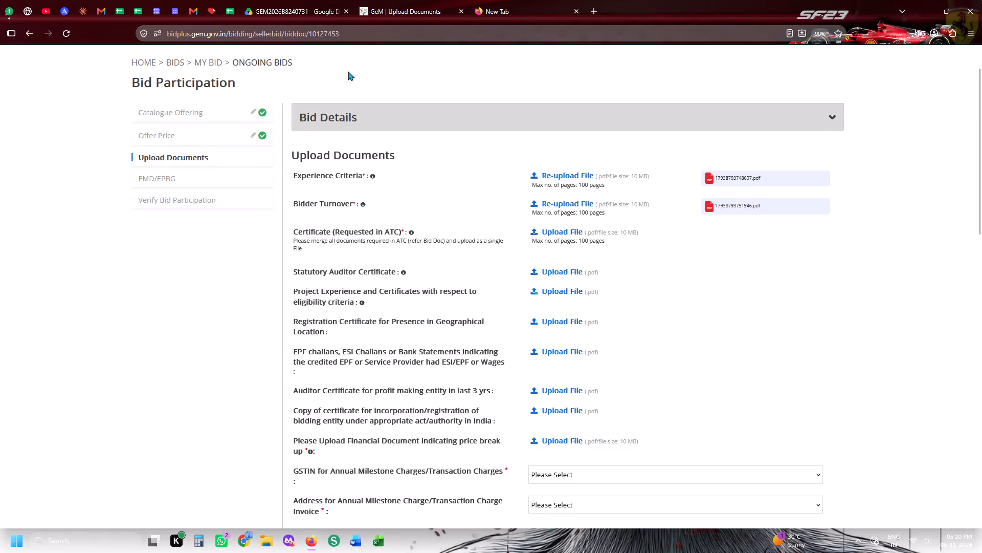
pyautogui.click(584, 246)
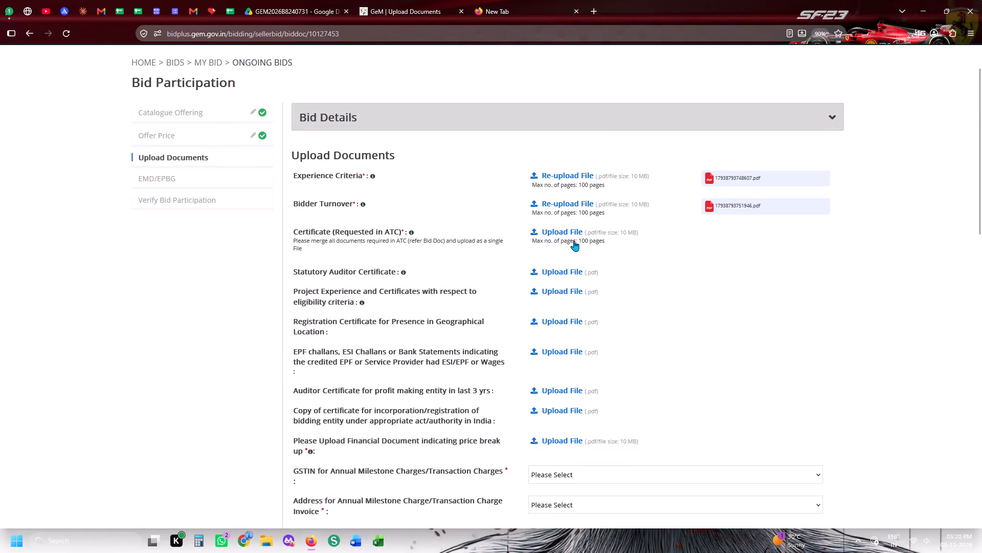
pyautogui.click(573, 241)
pyautogui.scroll(5, 768, 237)
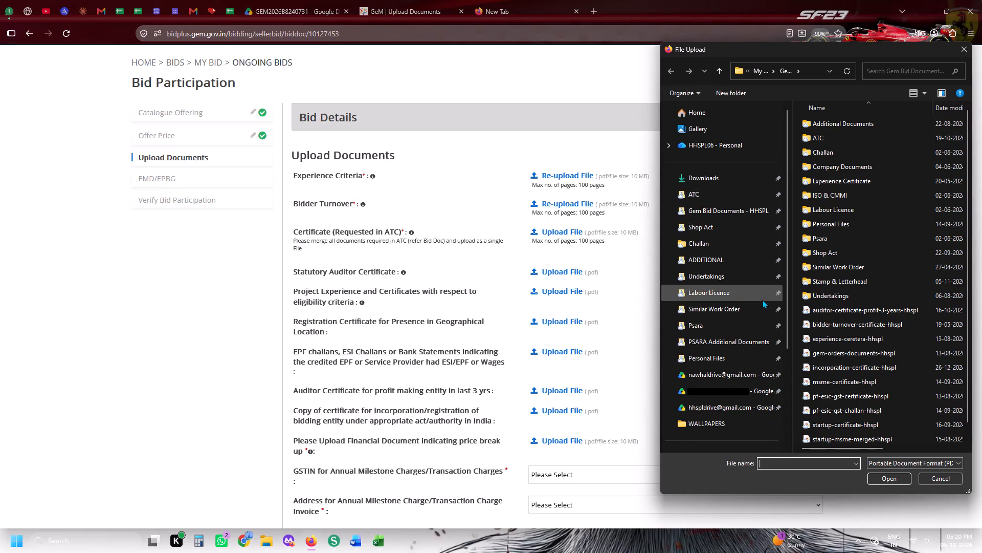
pyautogui.click(733, 216)
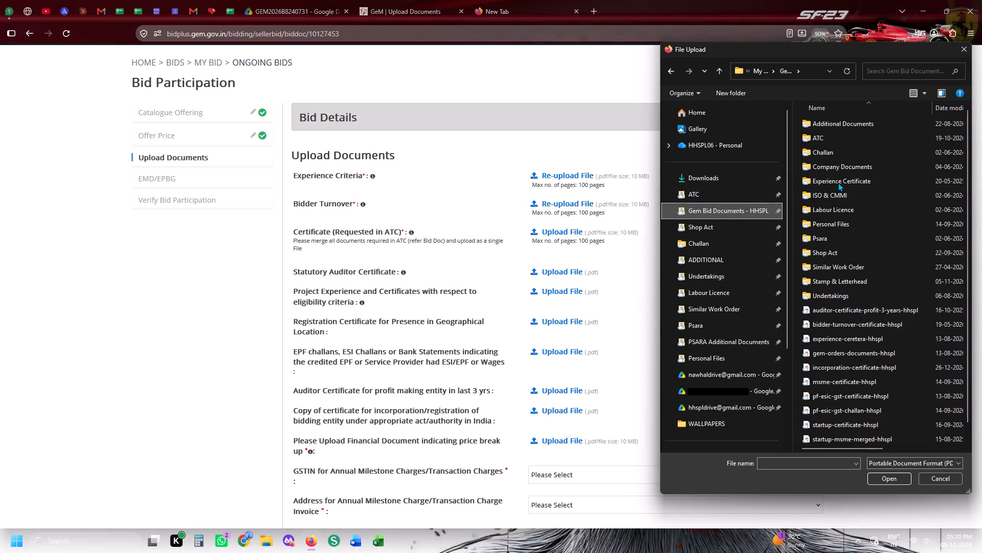
pyautogui.doubleClick(837, 168)
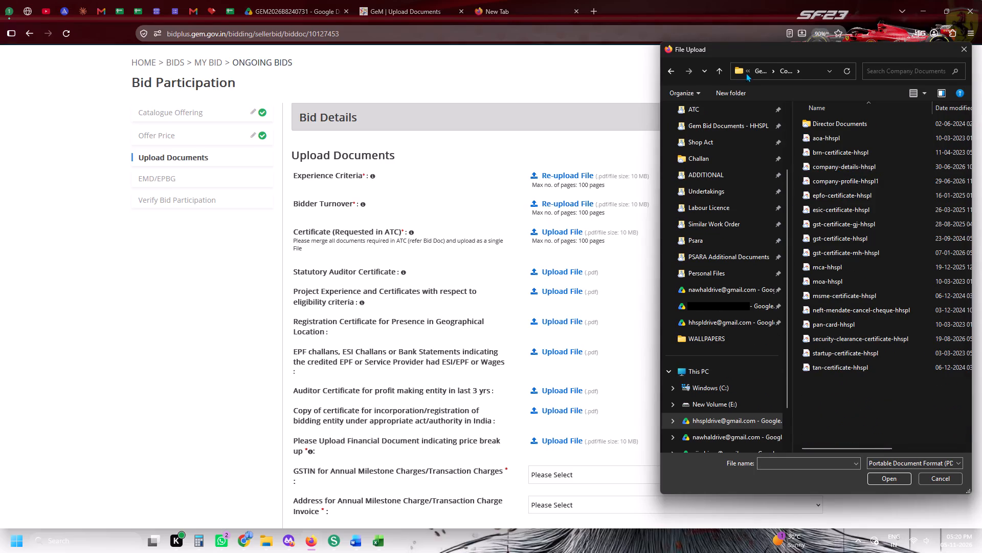
pyautogui.click(754, 71)
pyautogui.click(826, 216)
pyautogui.doubleClick(830, 219)
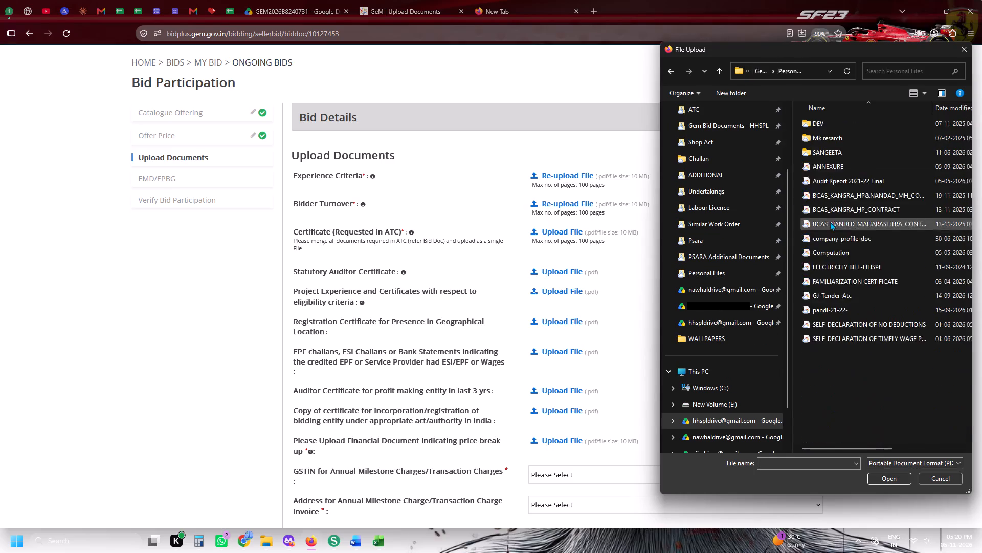
pyautogui.doubleClick(837, 290)
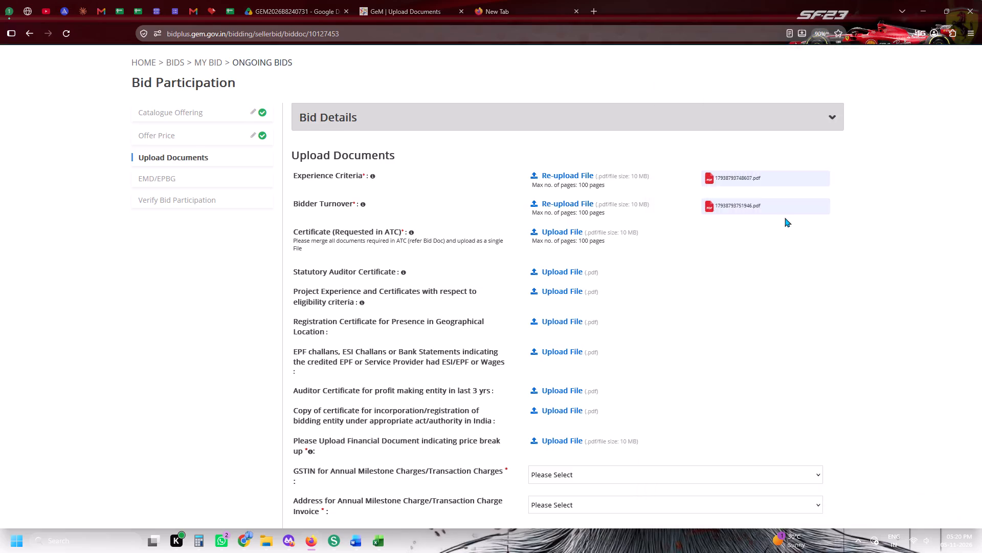
# Upload statutory-auditor-certificate-hhspl from the Gem Bid Documents - HHSPL folder as the Statutory Auditor Certificate.
pyautogui.scroll(-1, 727, 124)
pyautogui.click(548, 211)
pyautogui.click(548, 203)
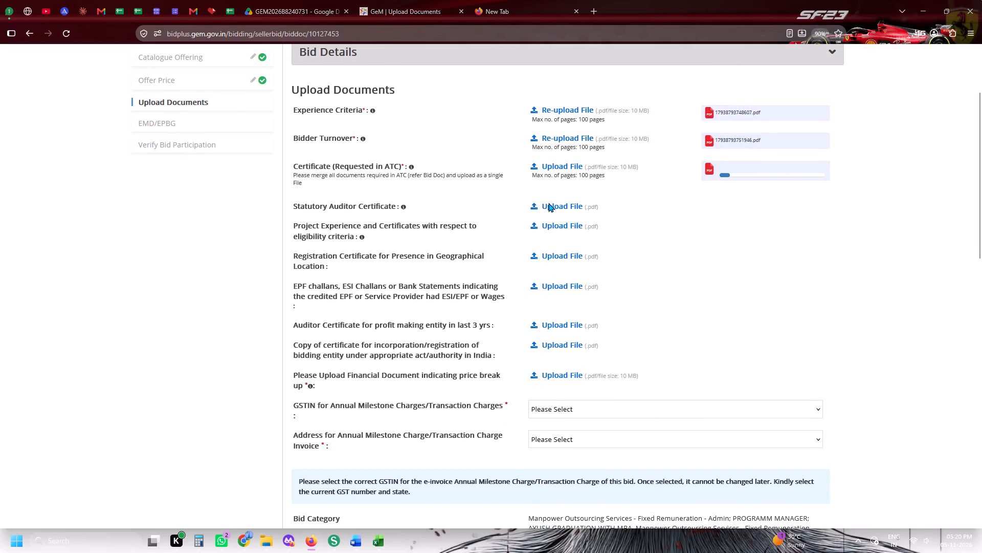
pyautogui.scroll(6, 750, 238)
pyautogui.click(750, 215)
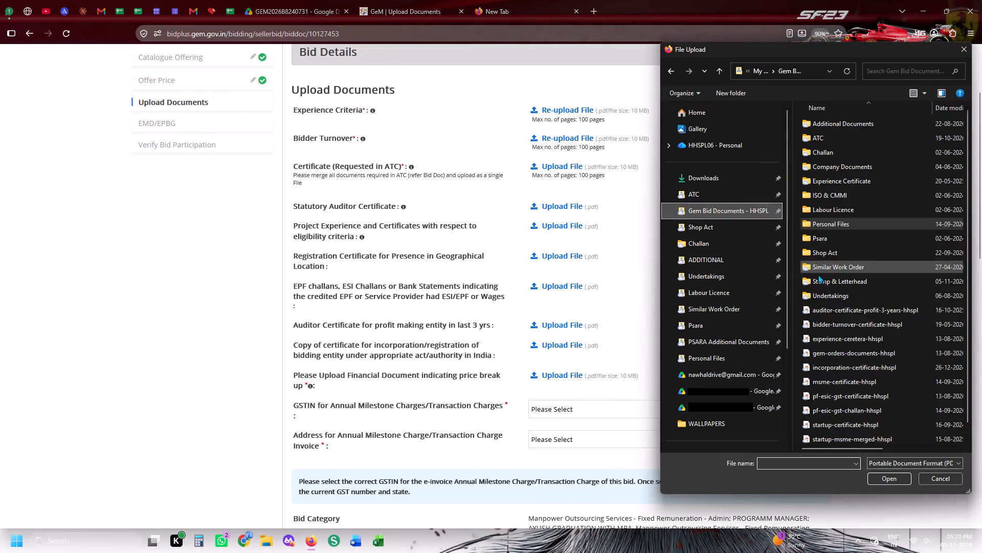
pyautogui.scroll(-5, 861, 305)
pyautogui.click(837, 447)
pyautogui.doubleClick(837, 441)
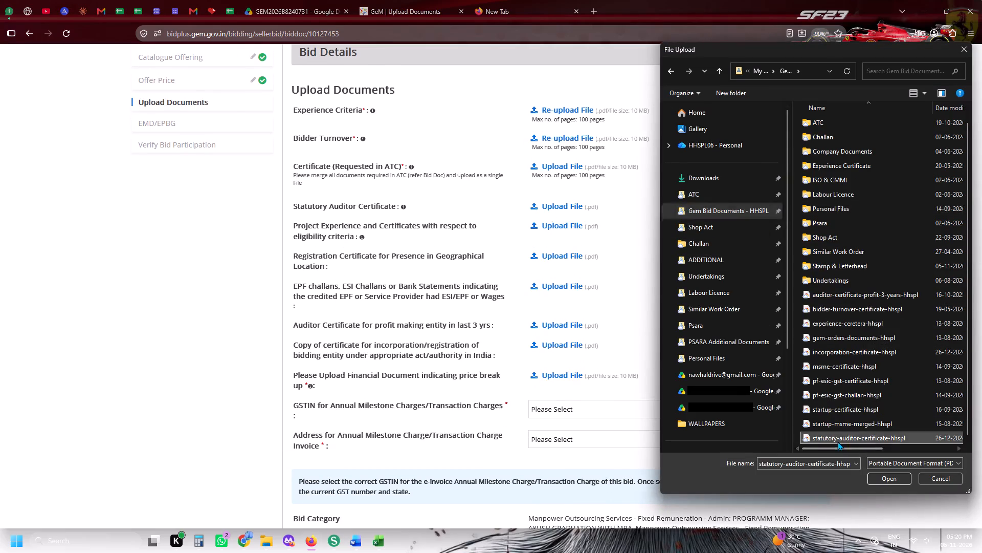
# Upload gem-orders-documents-hhspl for Project Experience and Certificates with respect to eligibility criteria.
pyautogui.click(565, 233)
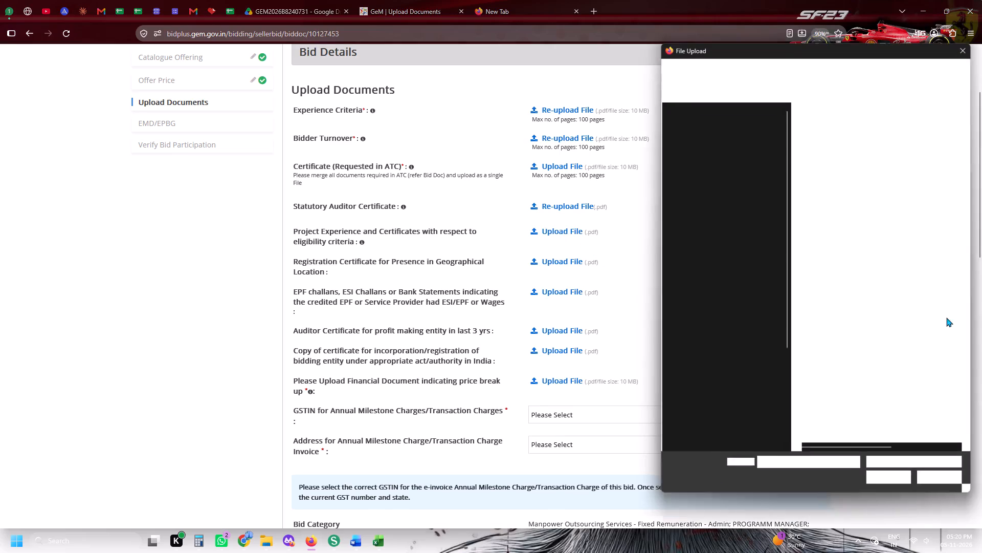
pyautogui.scroll(-6, 946, 317)
pyautogui.doubleClick(842, 339)
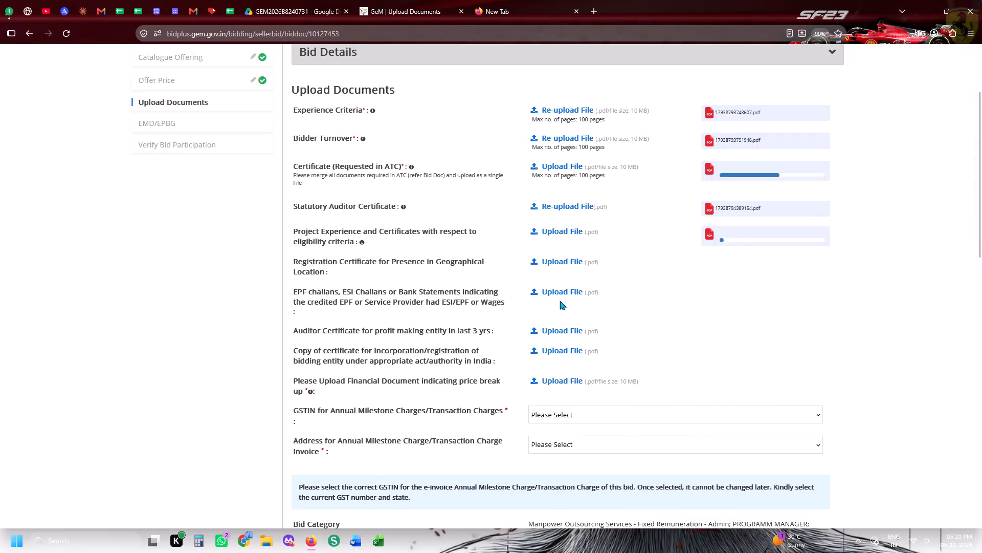
# Upload pf-esic-gst-certificate-hhspl for the EPF challans, ESI challans or bank statements requirement.
pyautogui.click(558, 295)
pyautogui.scroll(-6, 829, 277)
pyautogui.scroll(3, 757, 296)
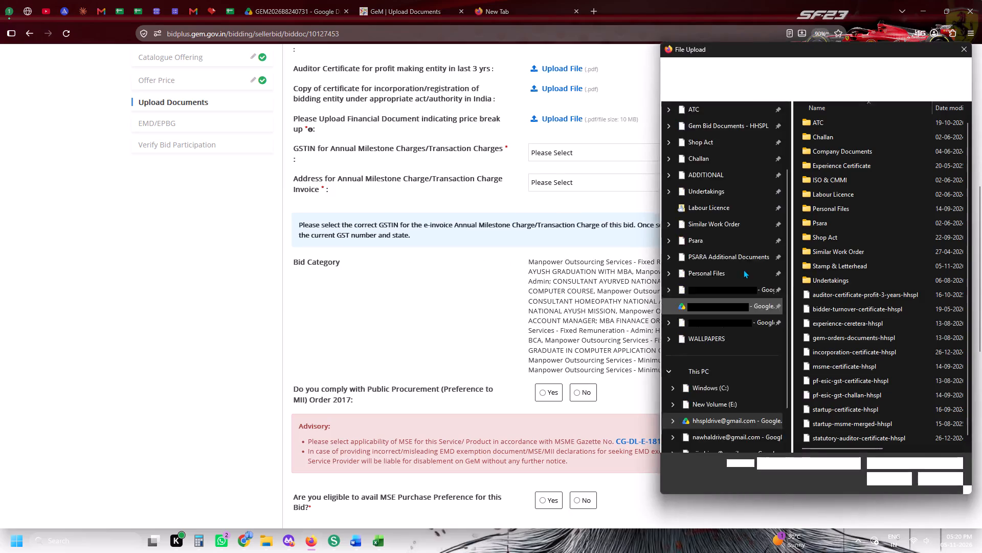
pyautogui.click(739, 222)
pyautogui.click(741, 213)
pyautogui.scroll(-4, 820, 279)
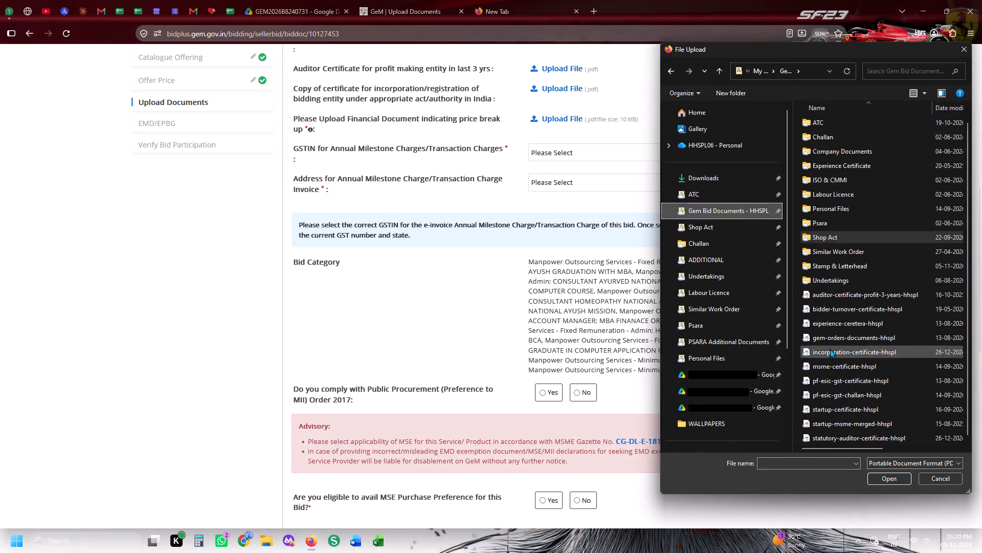
pyautogui.doubleClick(831, 380)
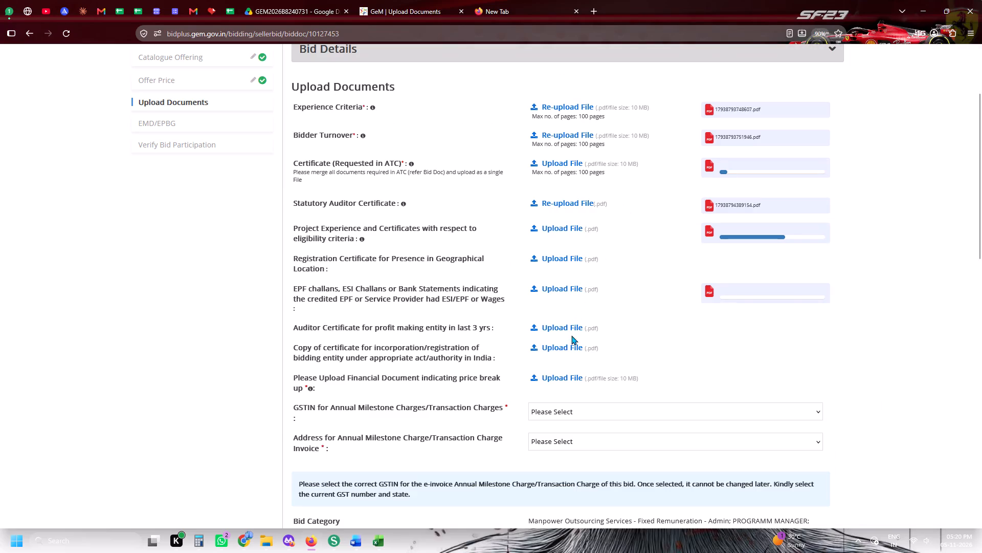
# Upload auditor-certificate-profit-3-years-hhspl as the profit-making auditor certificate and incorporation-certificate-hhspl as the incorporation certificate copy.
pyautogui.click(568, 328)
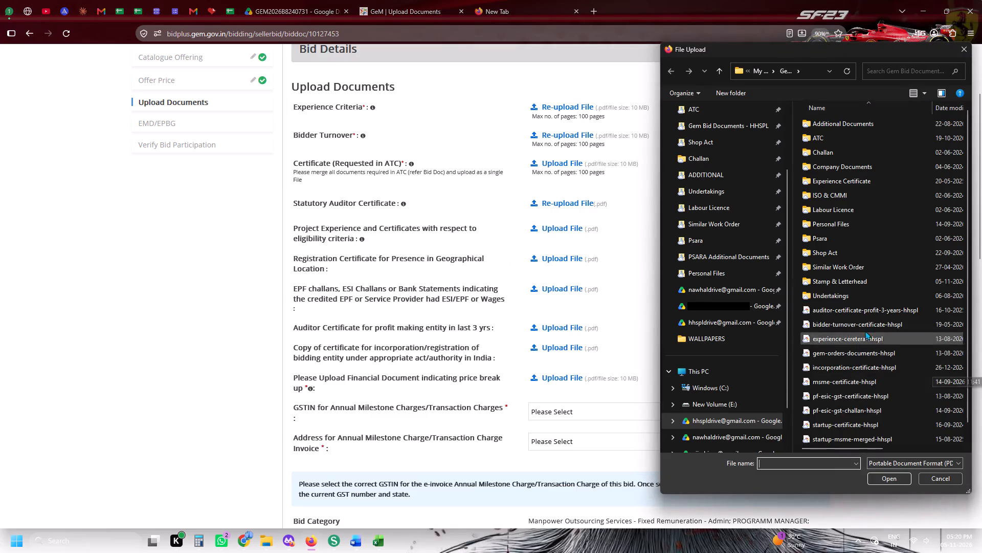
pyautogui.doubleClick(859, 315)
pyautogui.click(578, 354)
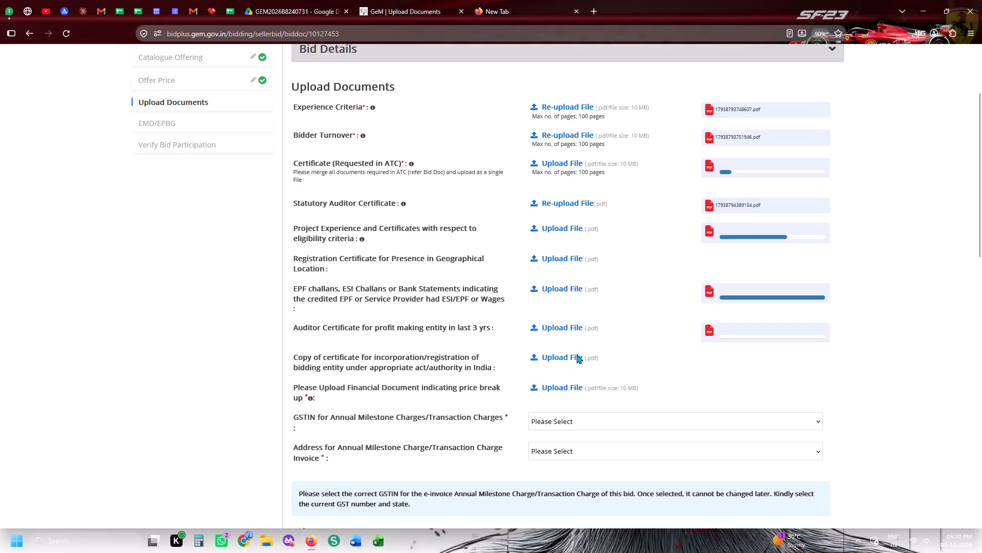
pyautogui.scroll(-6, 945, 321)
pyautogui.doubleClick(839, 349)
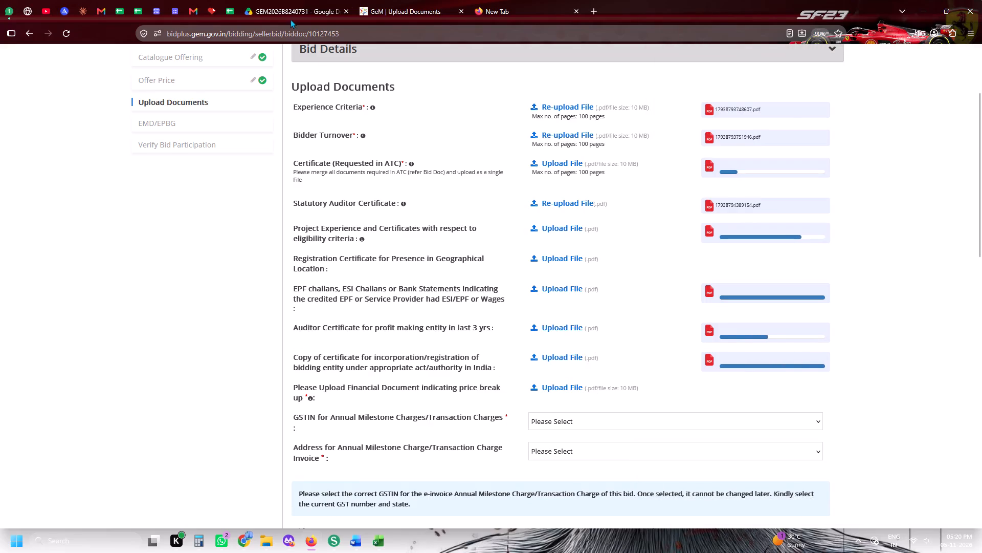
# Check the bid's row 321 in the Daily Tender Sheet and return to the Upload Documents page.
pyautogui.click(233, 0)
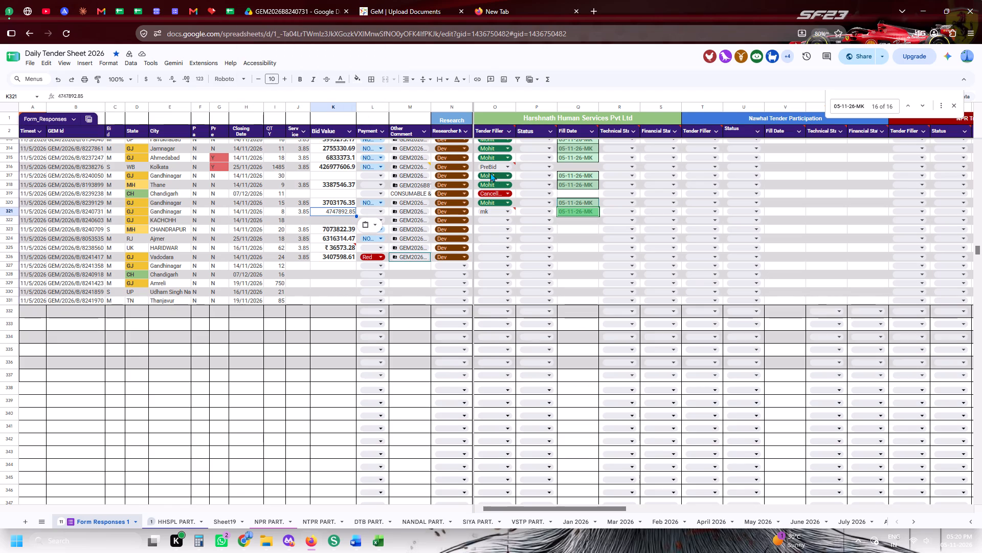
pyautogui.click(0, 211)
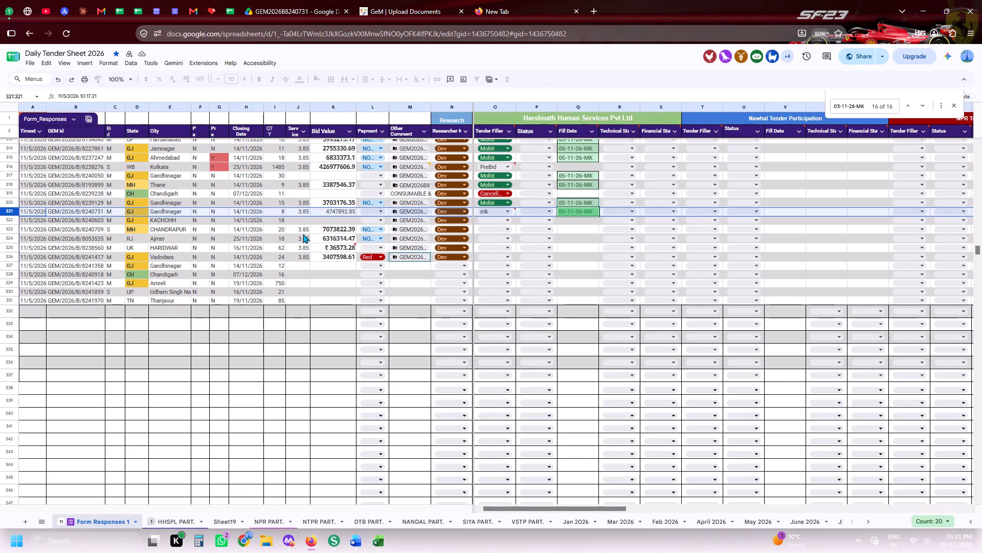
pyautogui.click(381, 4)
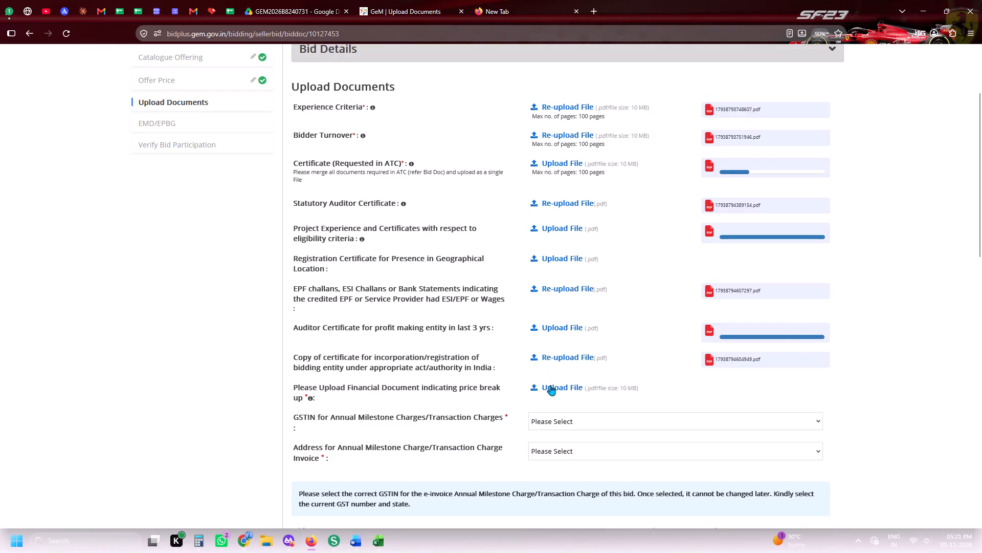
# Upload msme-certificate-hhspl as the financial document indicating price break up.
pyautogui.click(550, 385)
pyautogui.scroll(4, 760, 279)
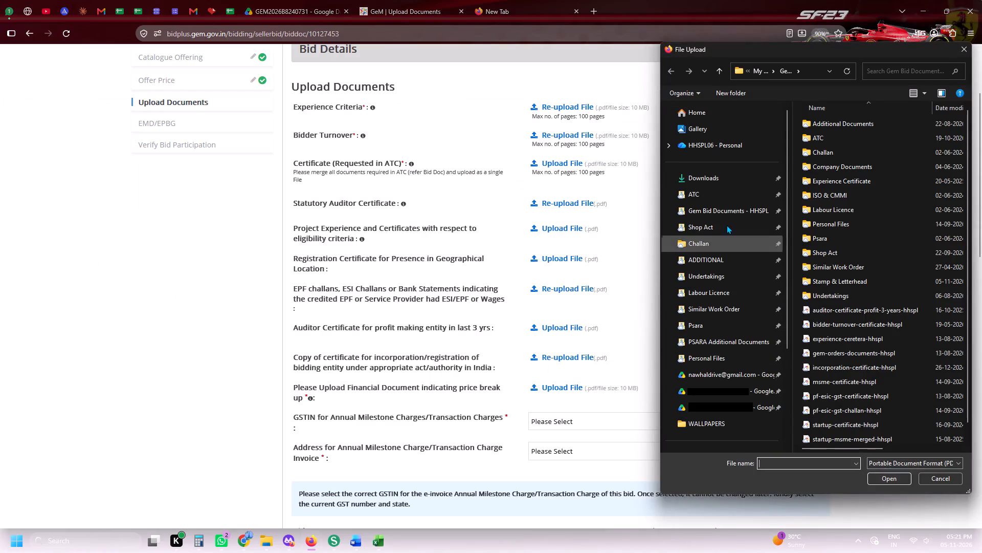
pyautogui.click(722, 219)
pyautogui.doubleClick(824, 388)
pyautogui.doubleClick(824, 384)
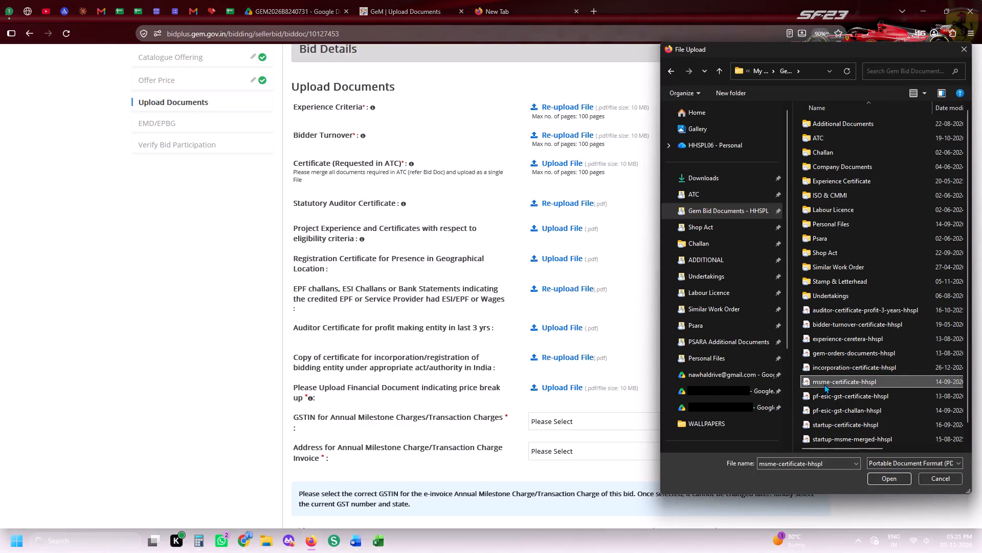
# Upload gj-gandhinagar-rent-agreement-hhspl from the Shop Act folder as the Registration Certificate for Presence in Geographical Location.
pyautogui.click(564, 261)
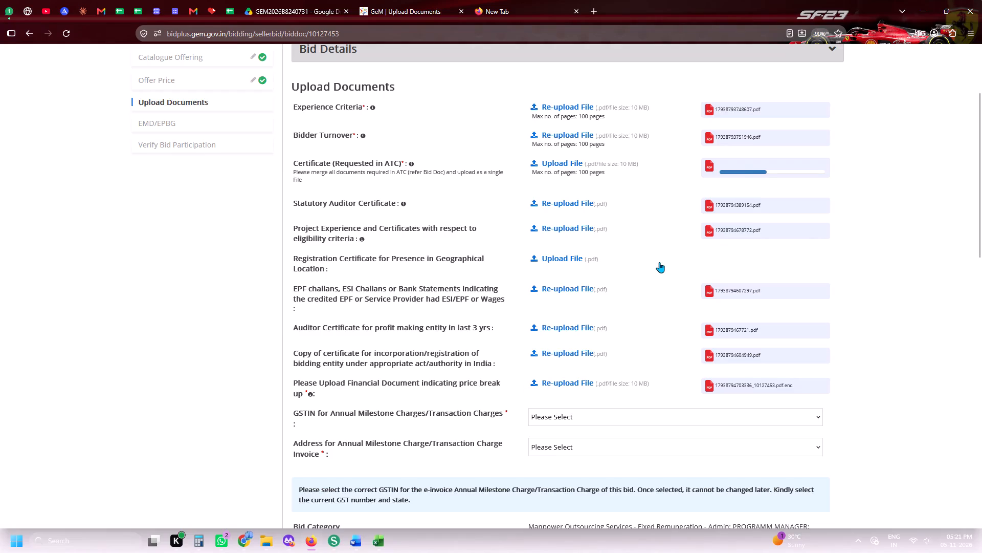
pyautogui.click(562, 259)
pyautogui.scroll(4, 728, 266)
pyautogui.click(715, 228)
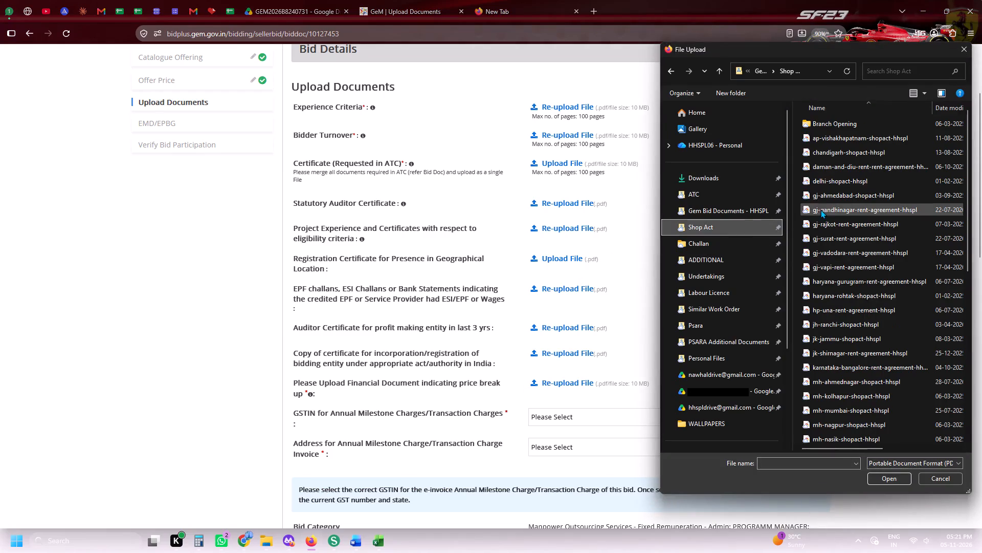
pyautogui.doubleClick(821, 205)
pyautogui.scroll(-2, 746, 202)
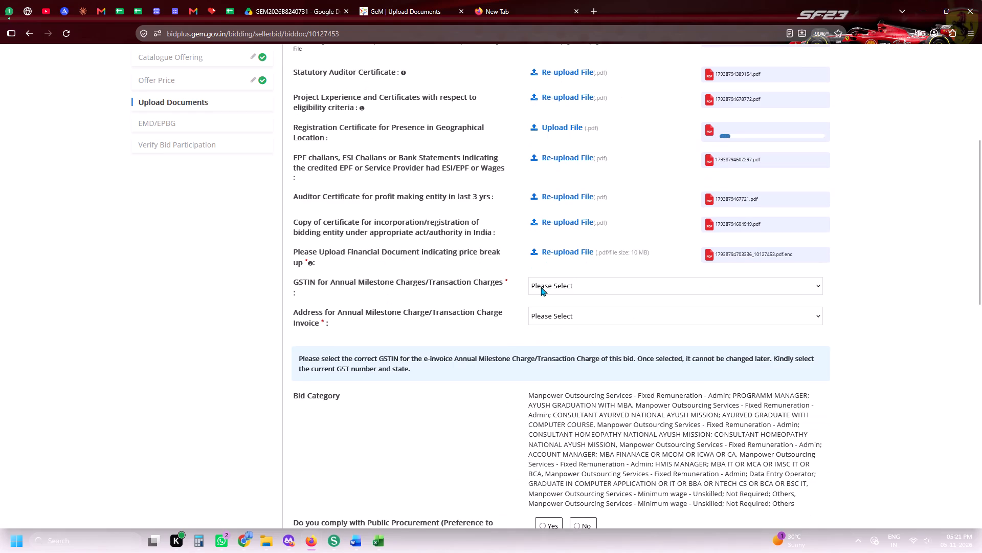
# Select and confirm the registered GSTIN beginning with 08 and the Jhotwara, Jaipur address for the annual milestone charge invoice.
pyautogui.click(541, 287)
pyautogui.click(557, 314)
pyautogui.click(596, 115)
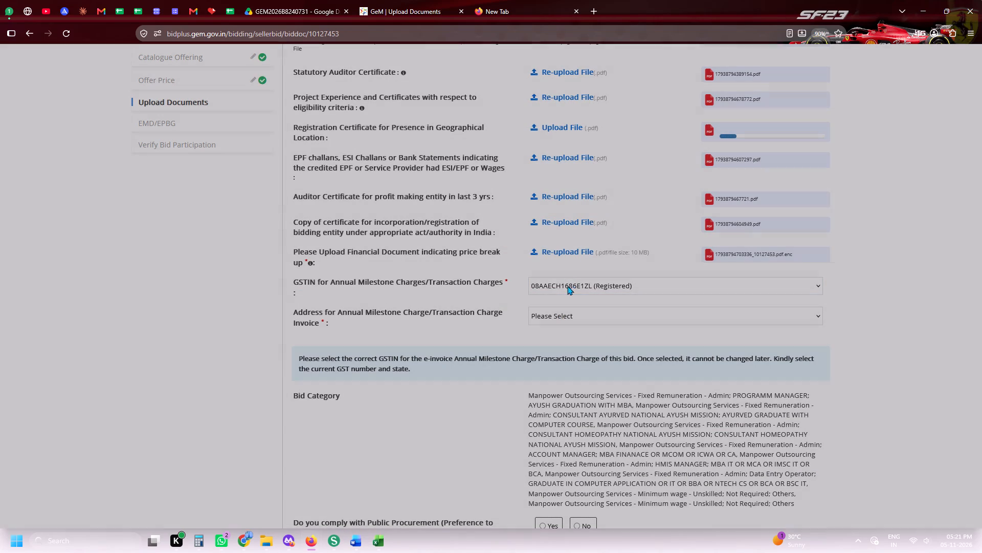
pyautogui.click(551, 313)
pyautogui.click(572, 347)
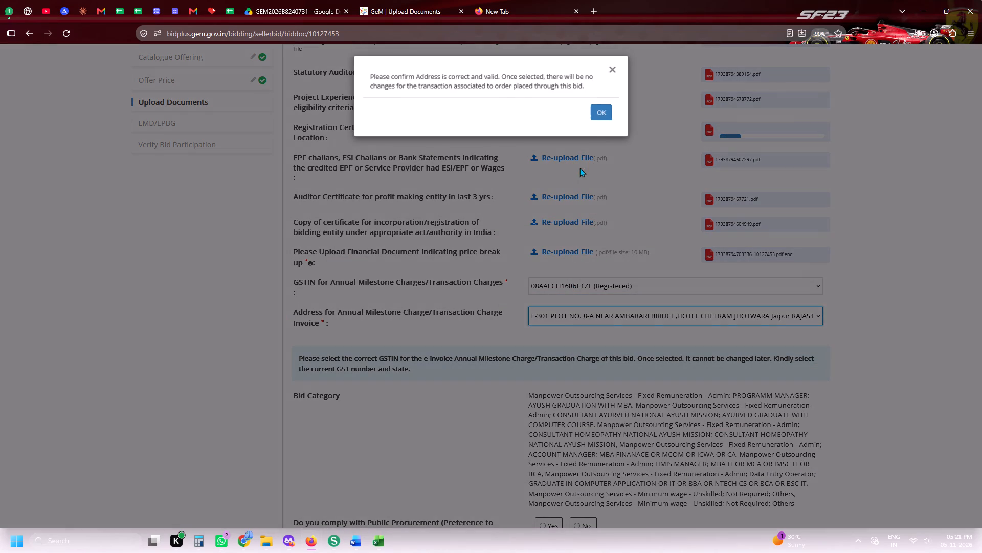
pyautogui.click(602, 119)
# Answer Yes to MII Order 2017 compliance, MSE Purchase Preference eligibility and the EMD exemption request.
pyautogui.scroll(-3, 533, 314)
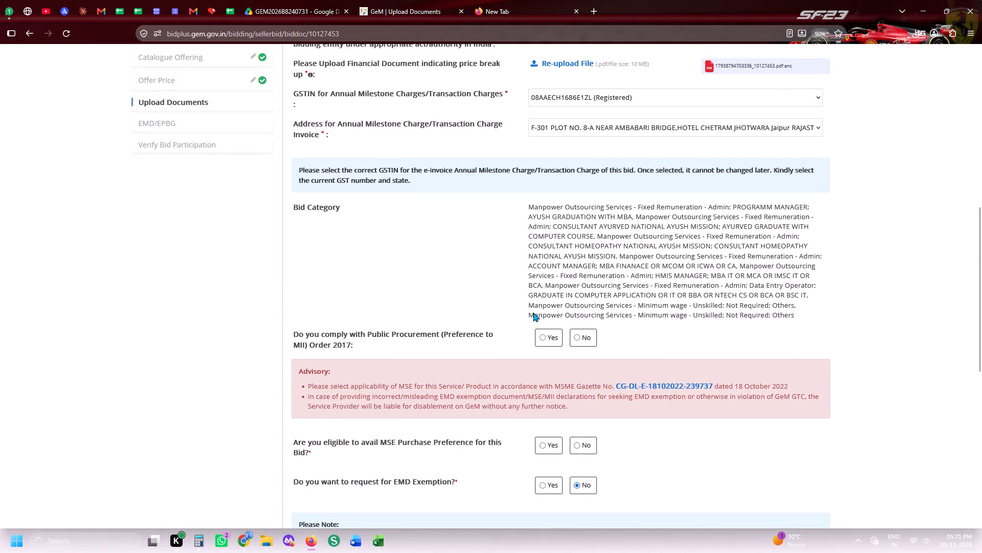
pyautogui.scroll(-2, 533, 312)
pyautogui.click(546, 201)
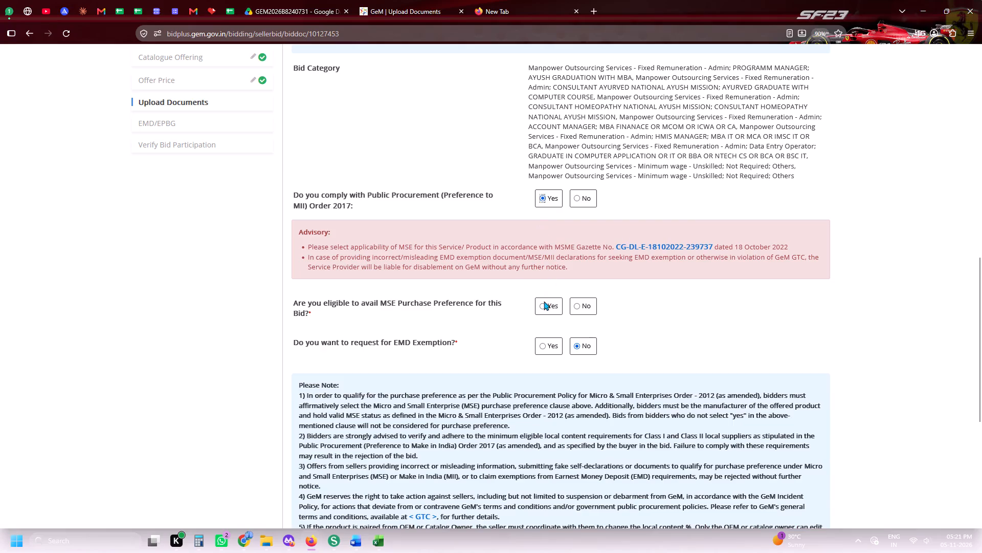
pyautogui.click(544, 303)
pyautogui.click(543, 369)
# Upload msme-certificate-hhspl from the Gem Bid Documents - HHSPL folder as the MSE category certificate.
pyautogui.click(559, 327)
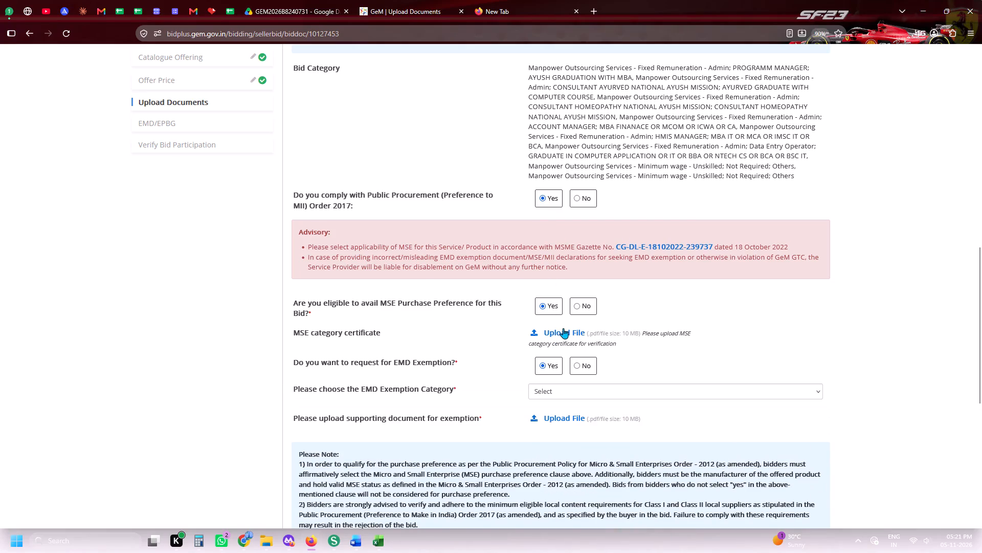
pyautogui.click(563, 328)
pyautogui.scroll(4, 705, 304)
pyautogui.click(705, 213)
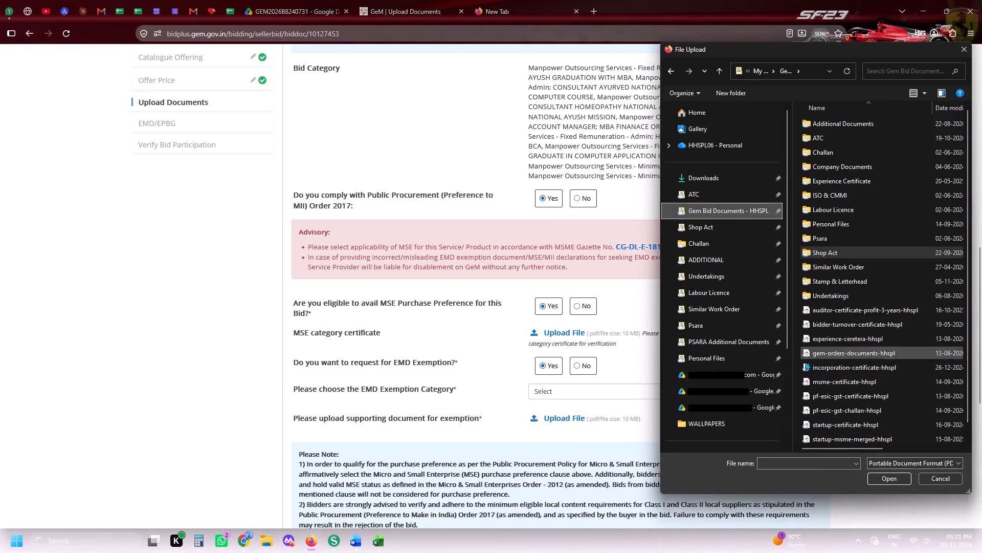
pyautogui.click(805, 375)
pyautogui.doubleClick(806, 378)
# Choose Start-up as the EMD exemption category and upload its supporting document PDF.
pyautogui.scroll(-2, 712, 256)
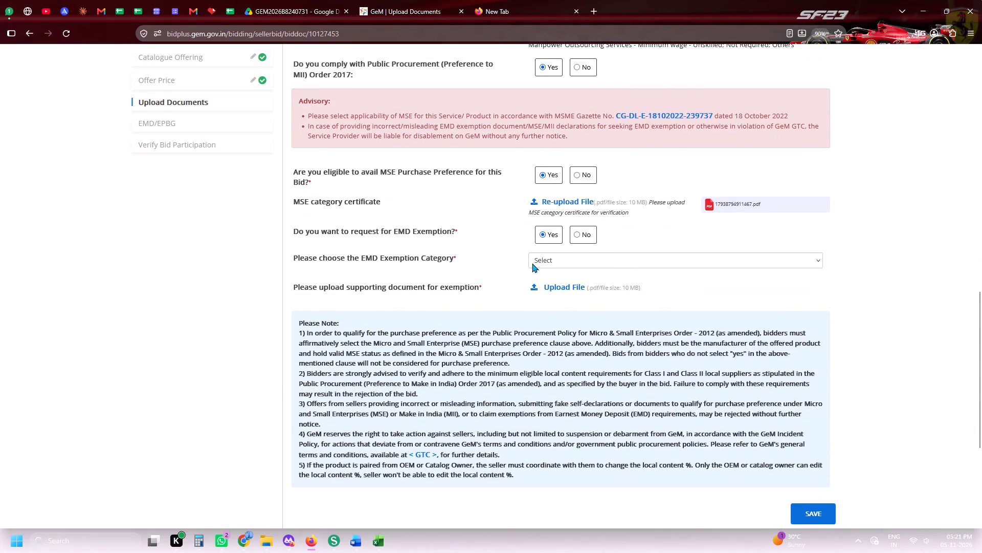
pyautogui.click(531, 263)
pyautogui.click(538, 291)
pyautogui.click(542, 295)
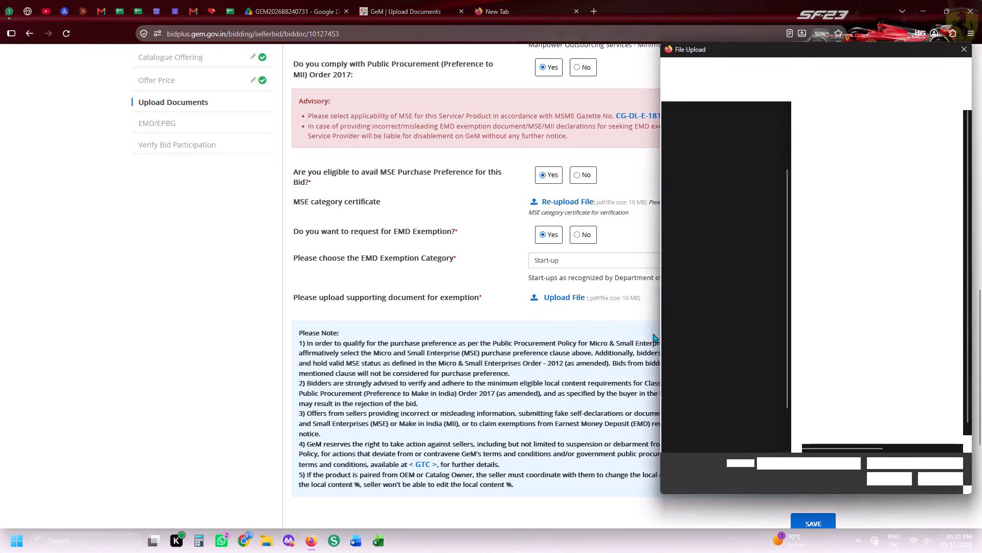
pyautogui.scroll(-6, 840, 342)
pyautogui.doubleClick(851, 428)
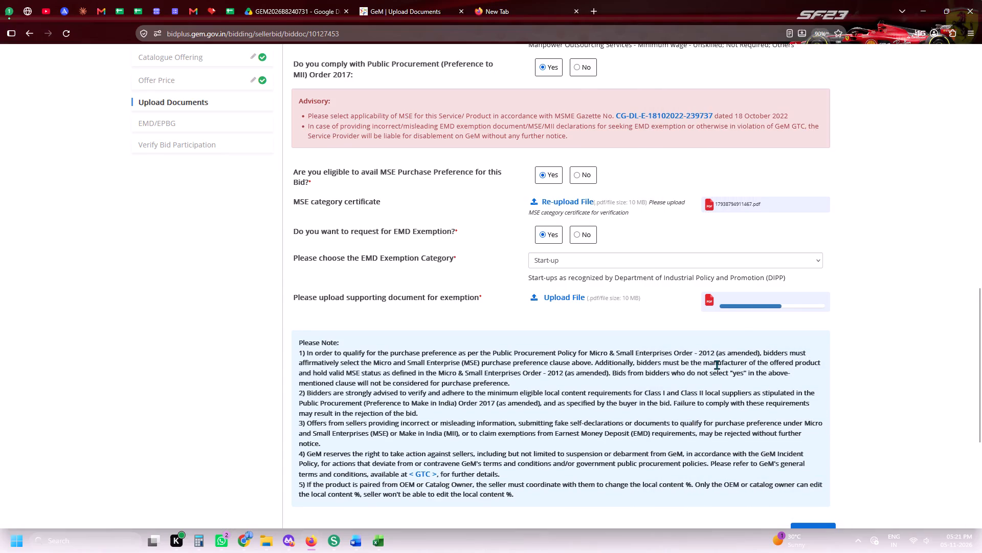
# Check row 321 of the Daily Tender Sheet and review the upload progress of the bid's registration certificate.
pyautogui.click(235, 2)
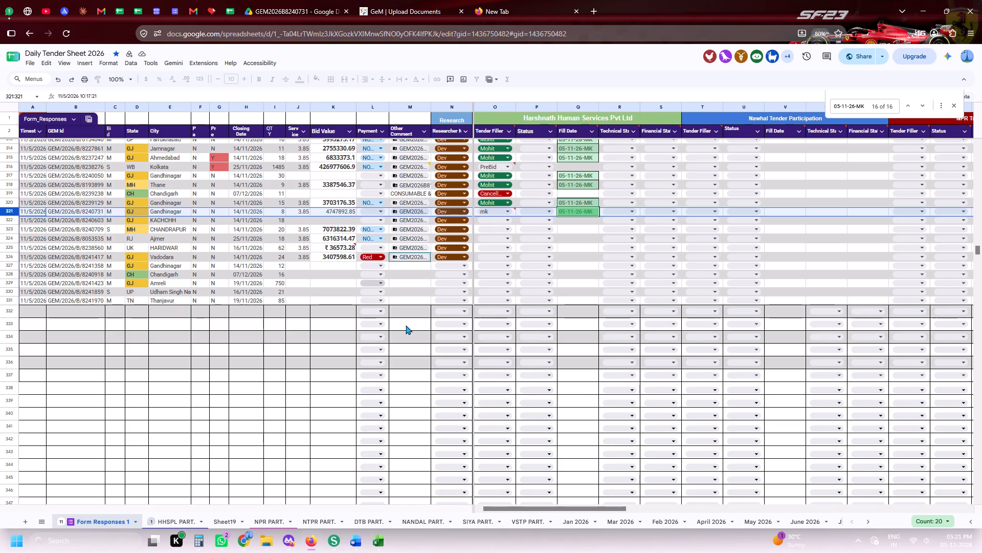
pyautogui.click(447, 0)
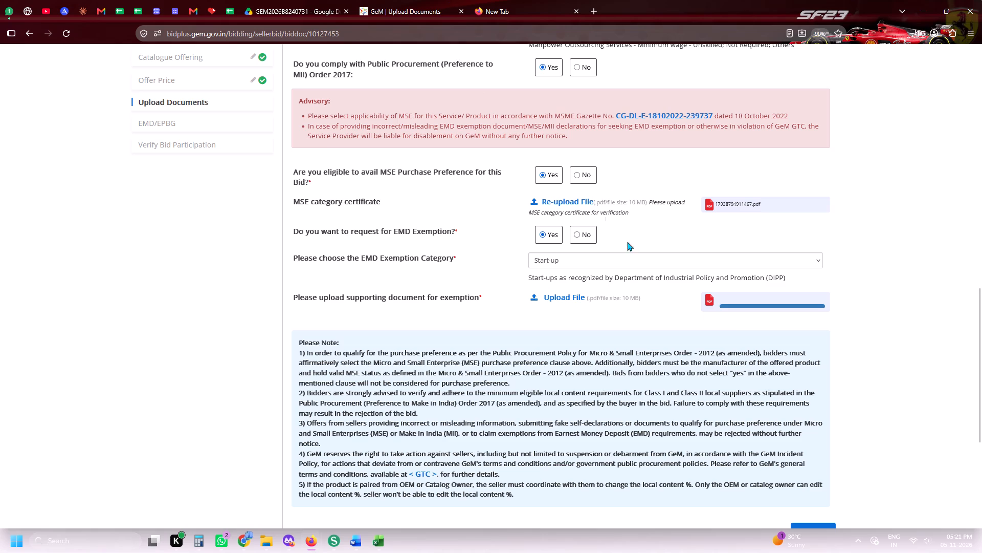
pyautogui.scroll(7, 727, 322)
# Open the seller bid listing in a duplicate of the Upload Documents tab, closing the Drive folder and blank tabs.
pyautogui.rightClick(426, 0)
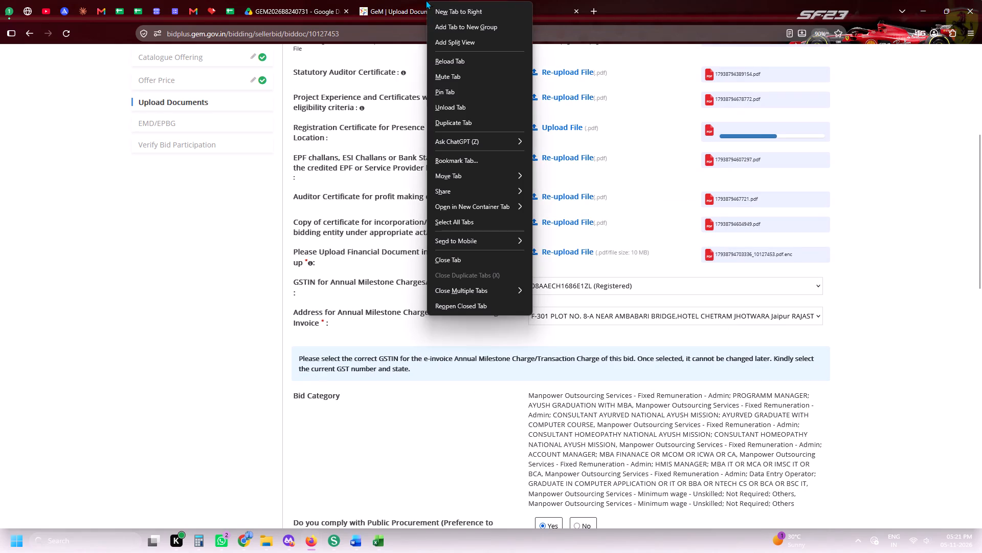
pyautogui.click(439, 123)
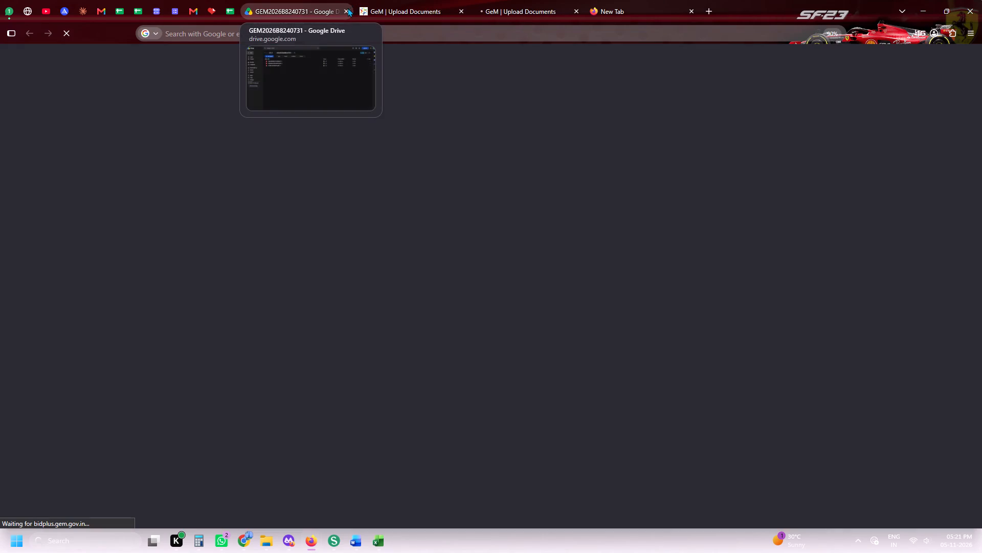
pyautogui.click(343, 9)
pyautogui.click(577, 11)
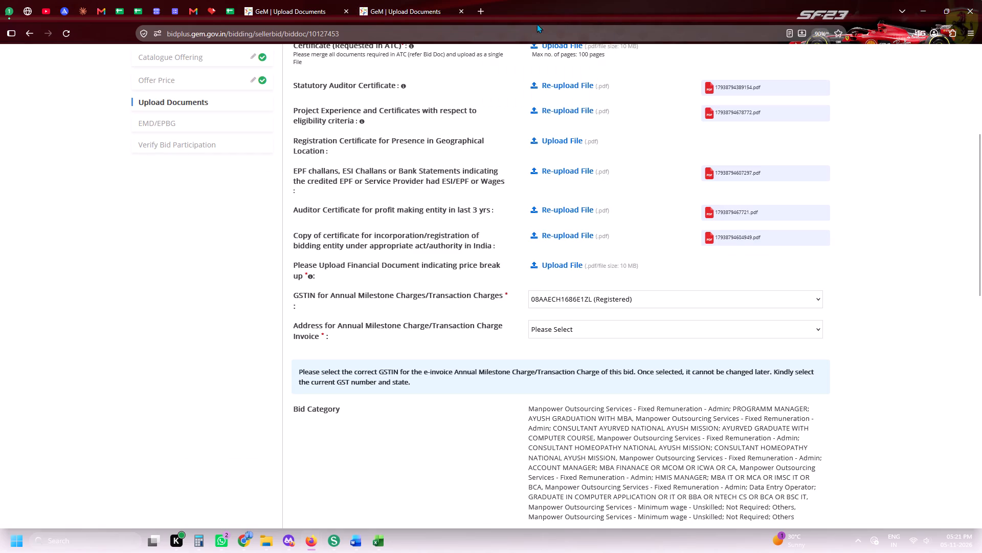
pyautogui.click(403, 3)
pyautogui.scroll(12, 630, 211)
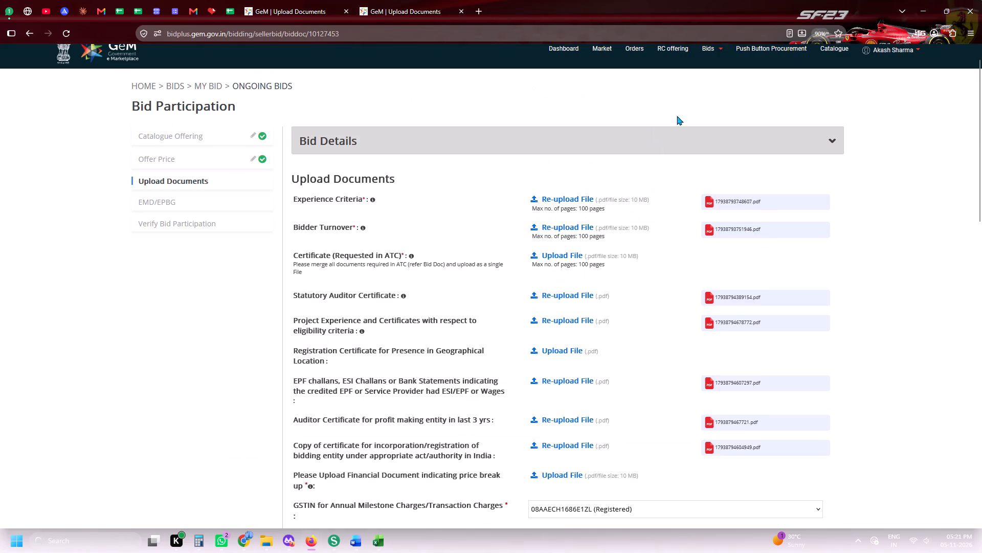
pyautogui.click(706, 91)
pyautogui.click(708, 109)
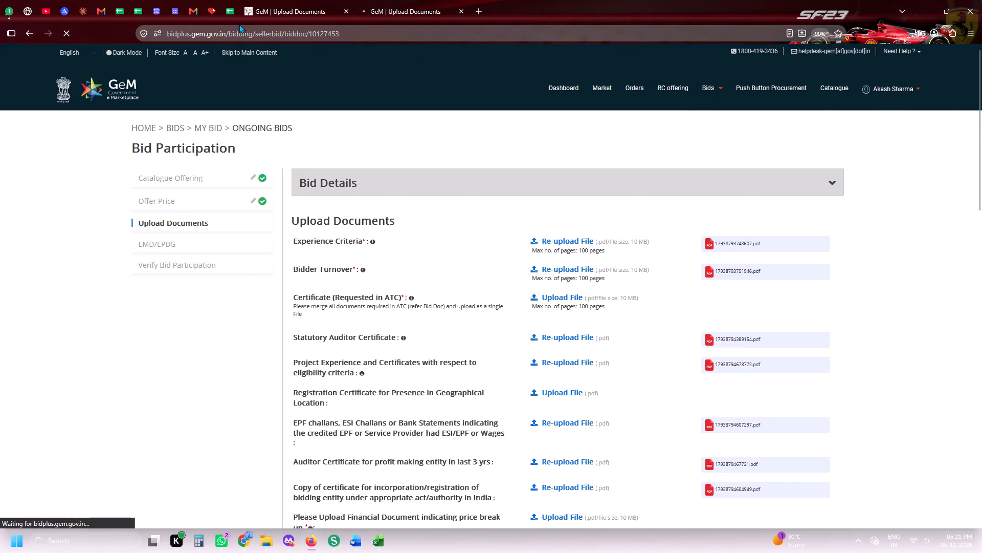
# Copy bid number GEM/2026/B/8175848 from row 2483 of the HHSPL PART. sheet in the Daily Tender Sheet.
pyautogui.click(233, 18)
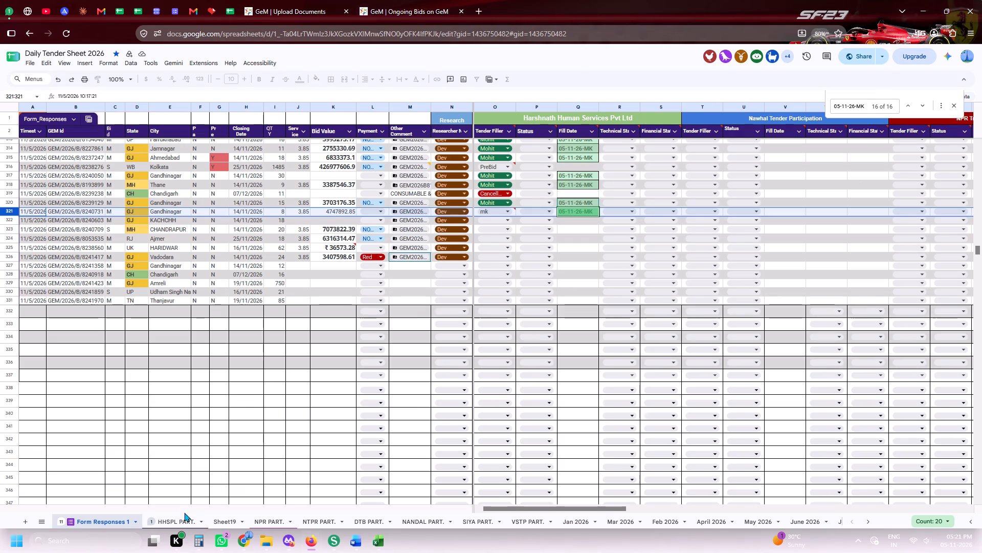
pyautogui.doubleClick(184, 513)
pyautogui.click(189, 522)
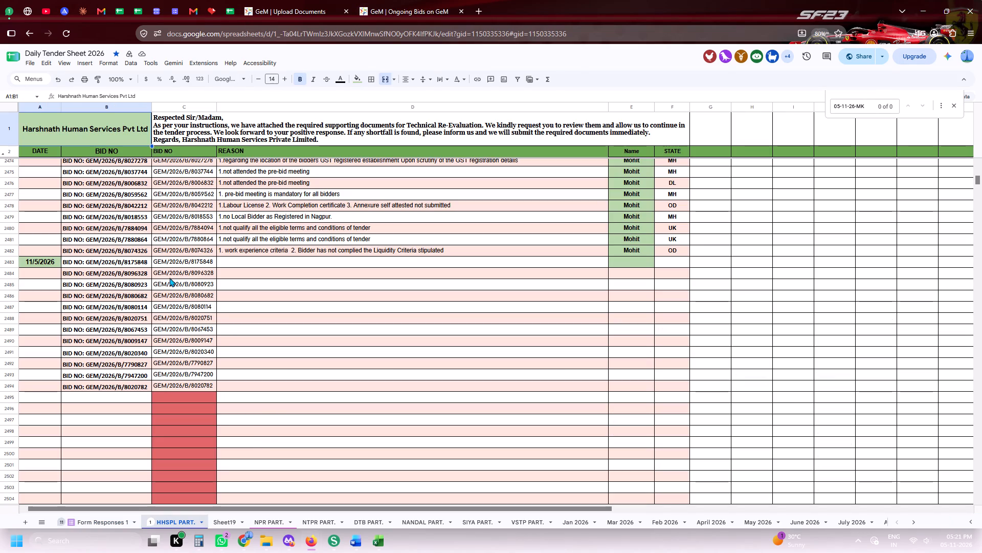
pyautogui.click(175, 269)
pyautogui.click(178, 267)
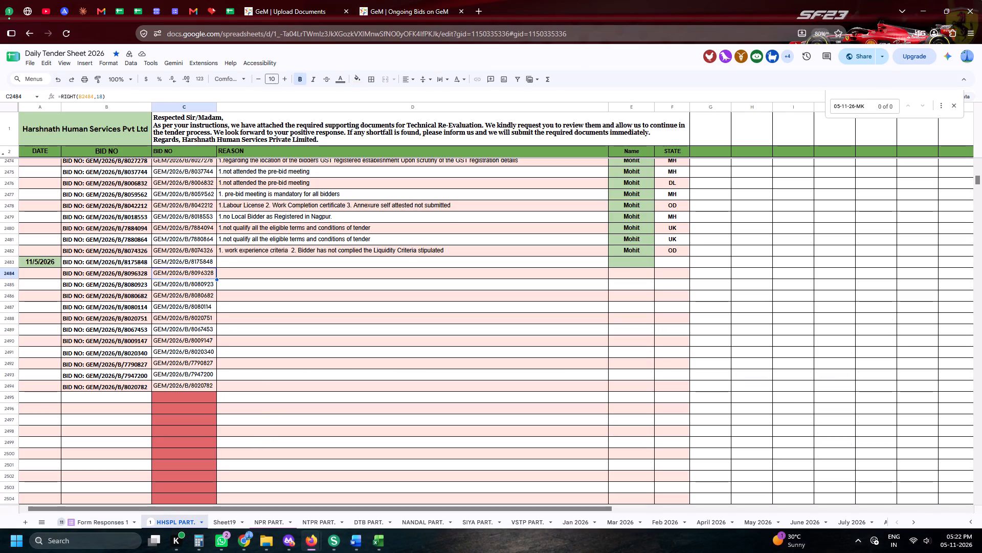
pyautogui.click(178, 265)
pyautogui.hotkey('ctrl', 'c')
pyautogui.hotkey('ctrl', 'c')
pyautogui.hotkey('ctrl', 'c')
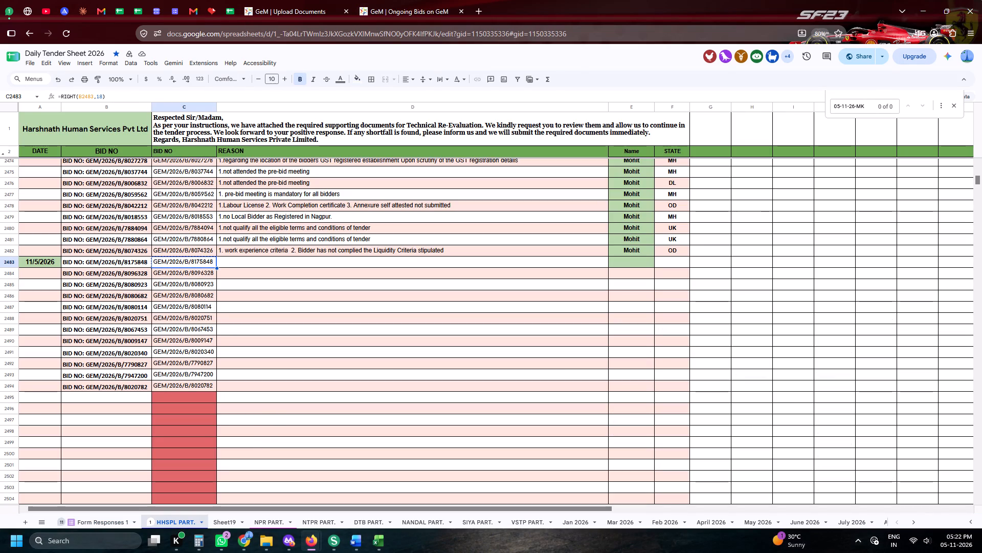
pyautogui.hotkey('ctrl', 'c')
pyautogui.hotkey('ctrl', 'c')
pyautogui.hotkey('ctrl', 'c')
# Search the GeM bid listing for GEM/2026/B/8175848 using Exact Bid Search.
pyautogui.click(375, 0)
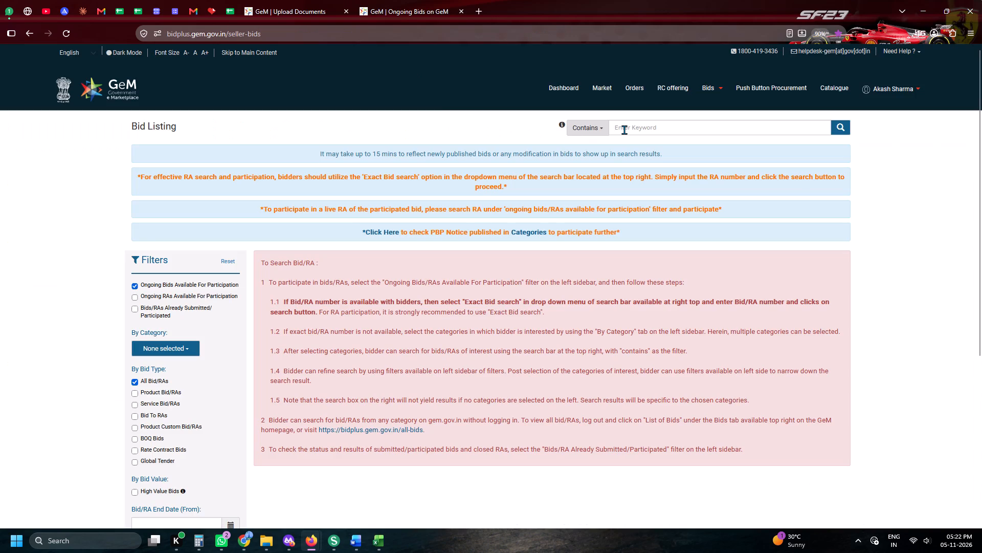
pyautogui.click(624, 130)
pyautogui.hotkey('ctrl', 'v')
pyautogui.click(580, 120)
pyautogui.click(589, 180)
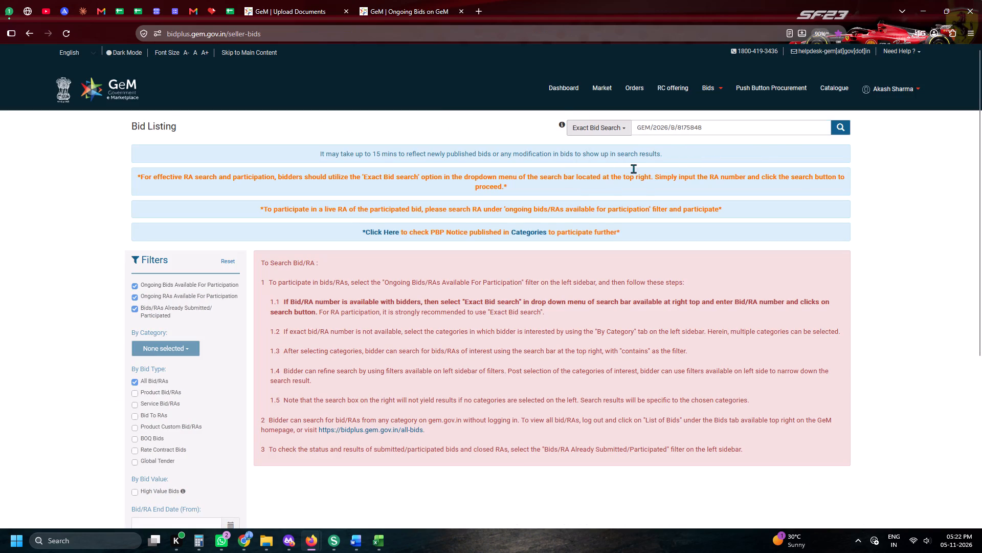
pyautogui.click(834, 126)
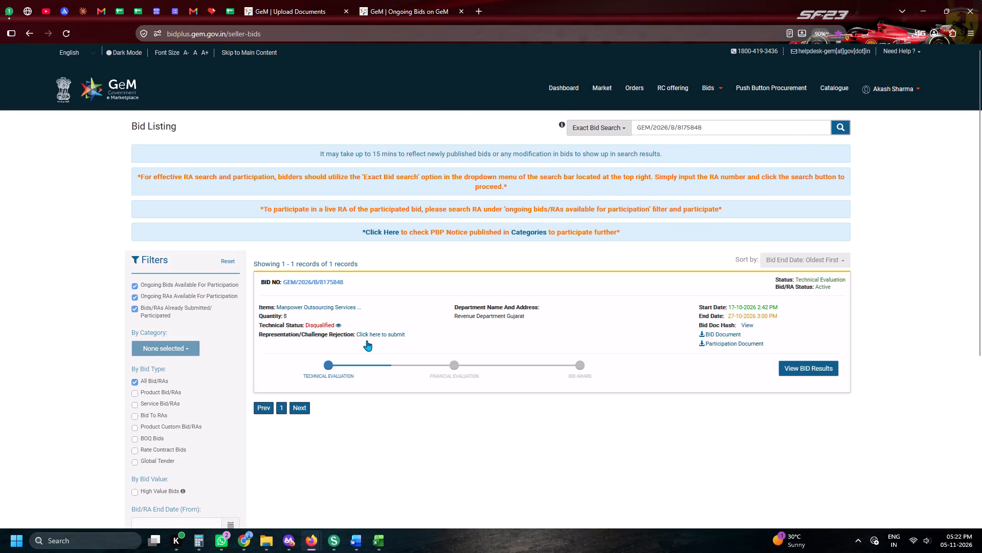
# Open the Representation/Challenge Rejection form for GEM/2026/B/8175848 and expand the full disqualification comment.
pyautogui.doubleClick(362, 341)
pyautogui.click(363, 335)
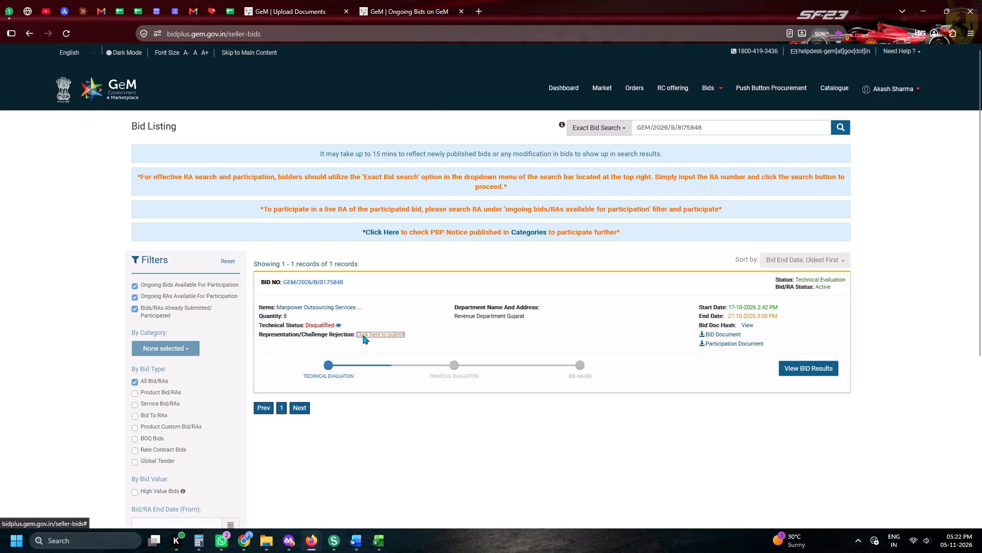
pyautogui.scroll(2, 419, 237)
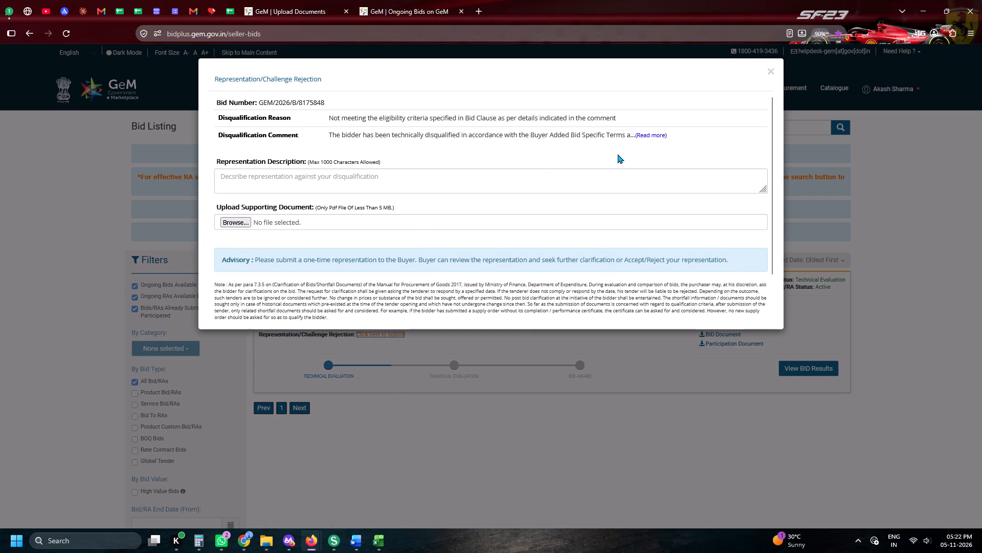
pyautogui.click(651, 138)
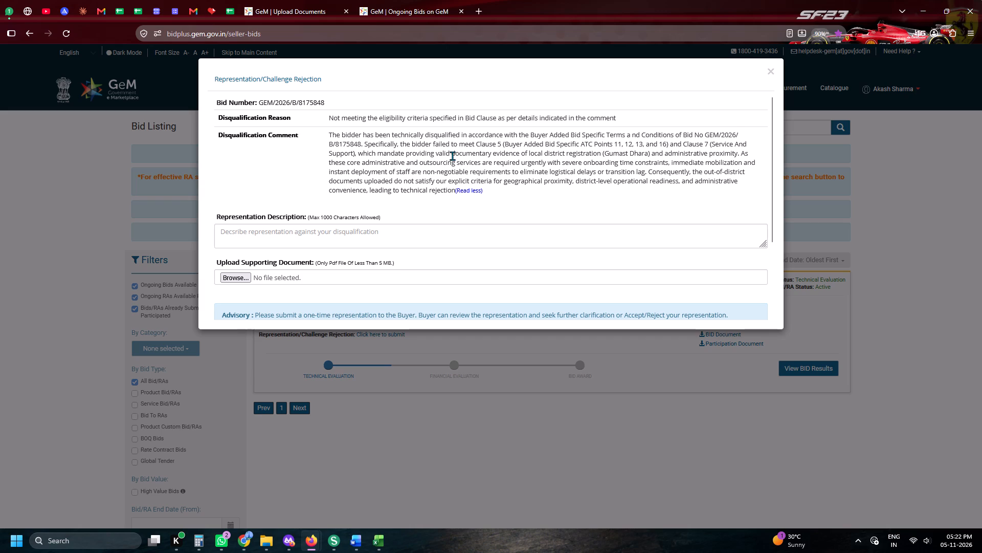
# Copy the missing-document phrase into the bid's REASON cell as "1.documentary evidence of local district registration (Gumast Dhara)".
pyautogui.moveTo(452, 156); pyautogui.dragTo(633, 157)
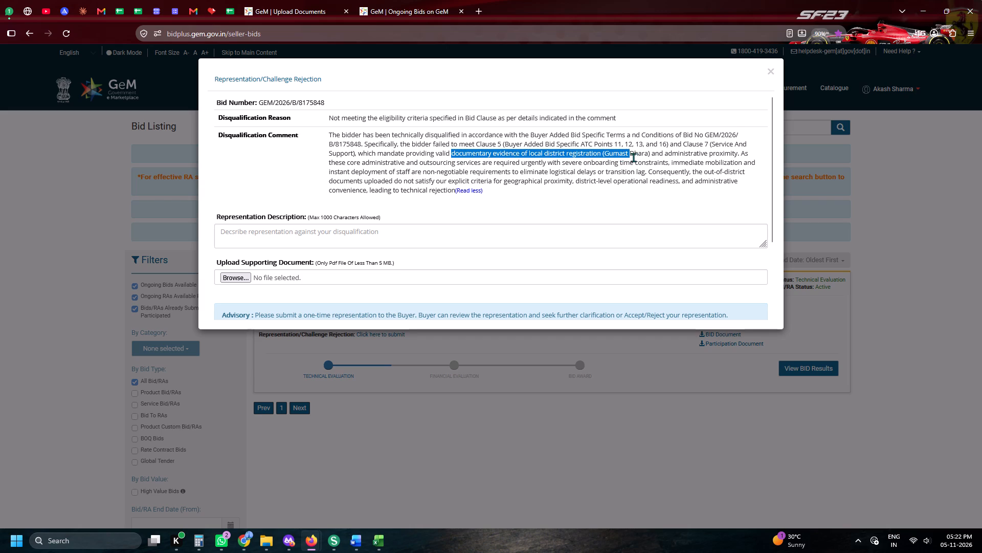
pyautogui.moveTo(633, 157); pyautogui.dragTo(649, 157)
pyautogui.hotkey('ctrl', 'c')
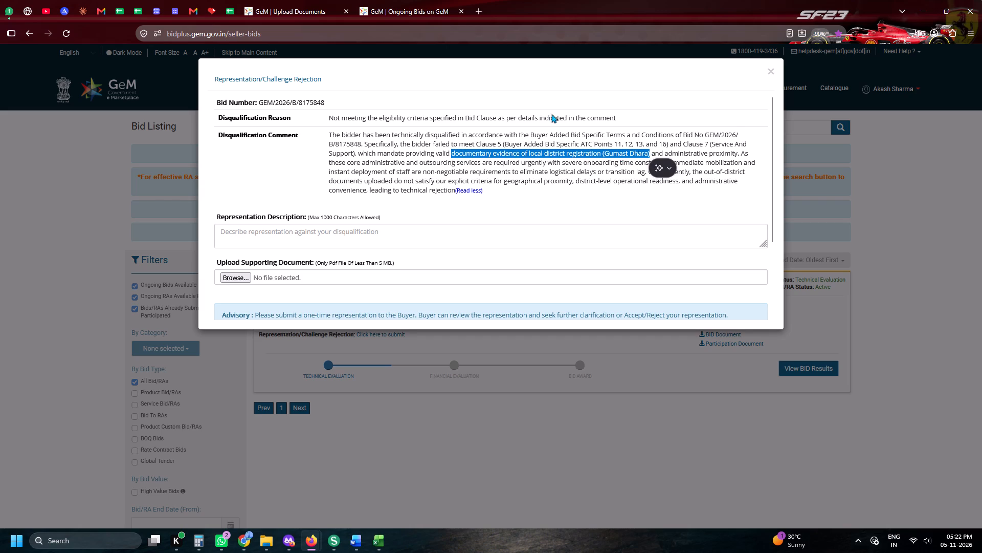
pyautogui.hotkey('ctrl', 'c')
pyautogui.hotkey('ctrl', 'c')
pyautogui.click(228, 3)
pyautogui.click(268, 263)
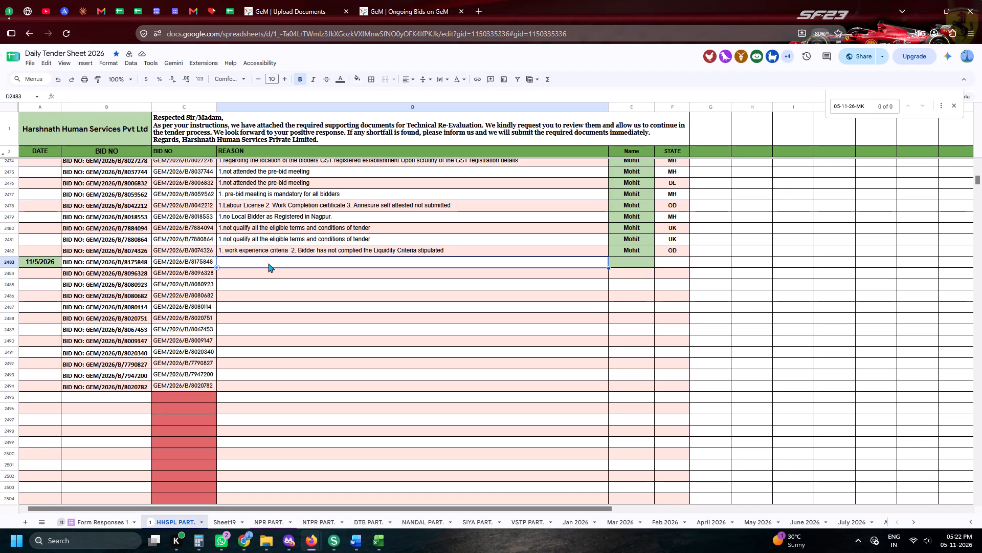
pyautogui.write('1.')
pyautogui.hotkey('ctrl', 'v')
pyautogui.press('Tab')
# Enter GJ as the state for bid GEM/2026/B/8175848 in the HHSPL PART. sheet.
pyautogui.press('Tab')
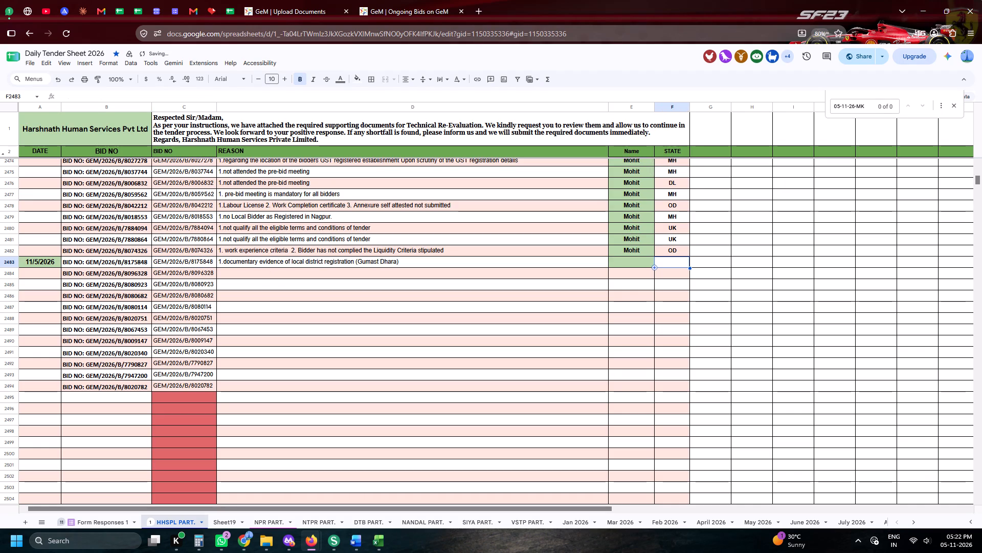
pyautogui.press('g')
pyautogui.press('j')
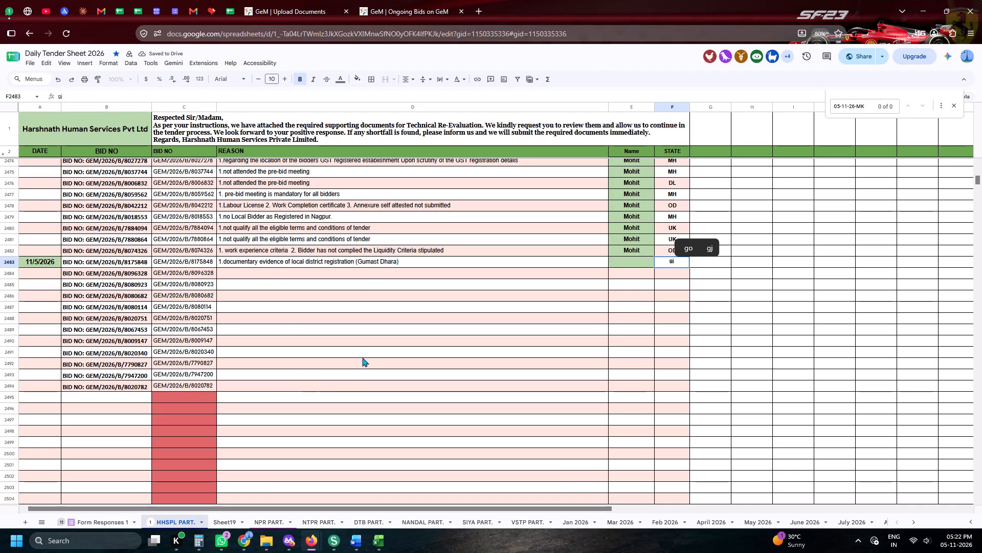
pyautogui.press('BackSpace')
pyautogui.write('GJ')
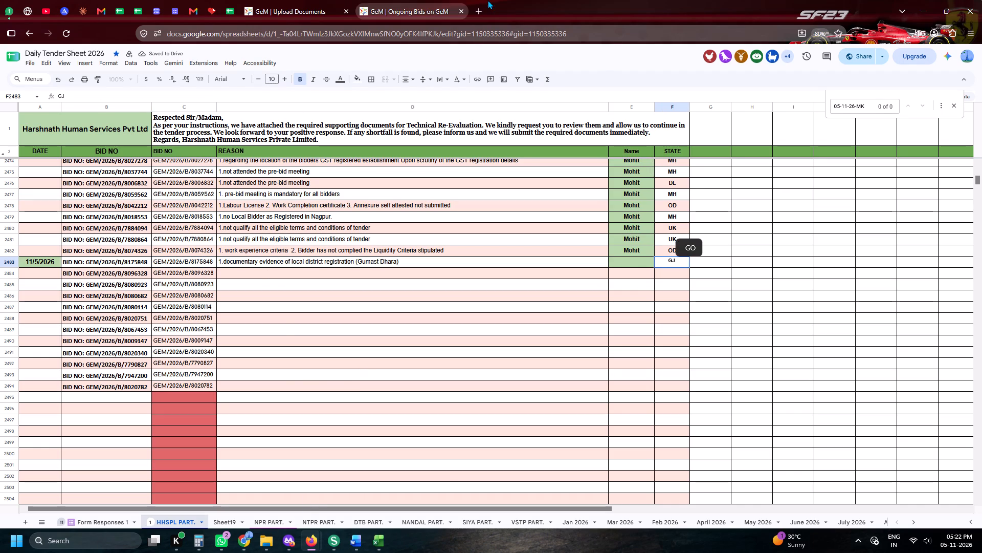
# Attach gst-certificate-gj-hhspl.pdf from the Company Documents folder as supporting document for the GEM/2026/B/8175848 representation.
pyautogui.click(385, 0)
pyautogui.click(244, 283)
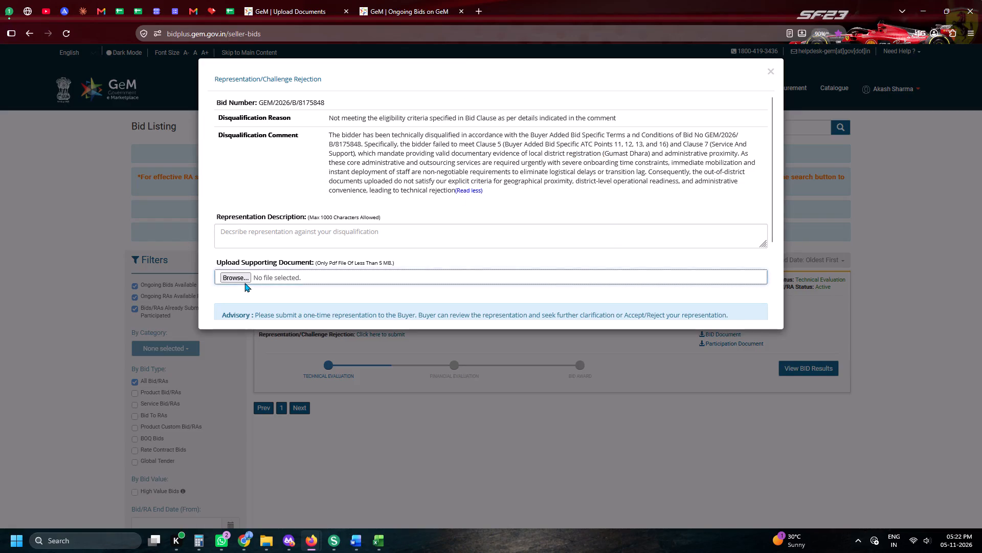
pyautogui.scroll(4, 829, 303)
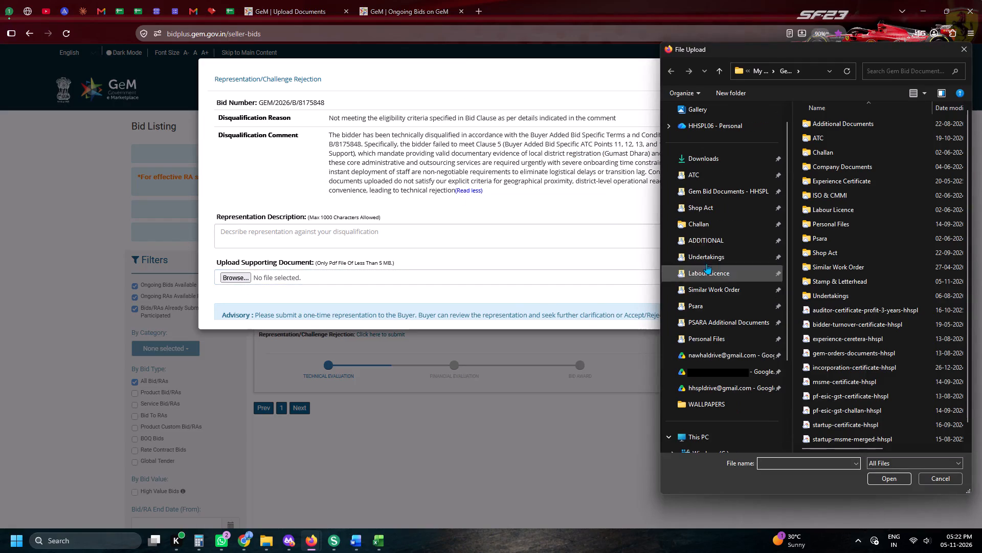
pyautogui.click(717, 202)
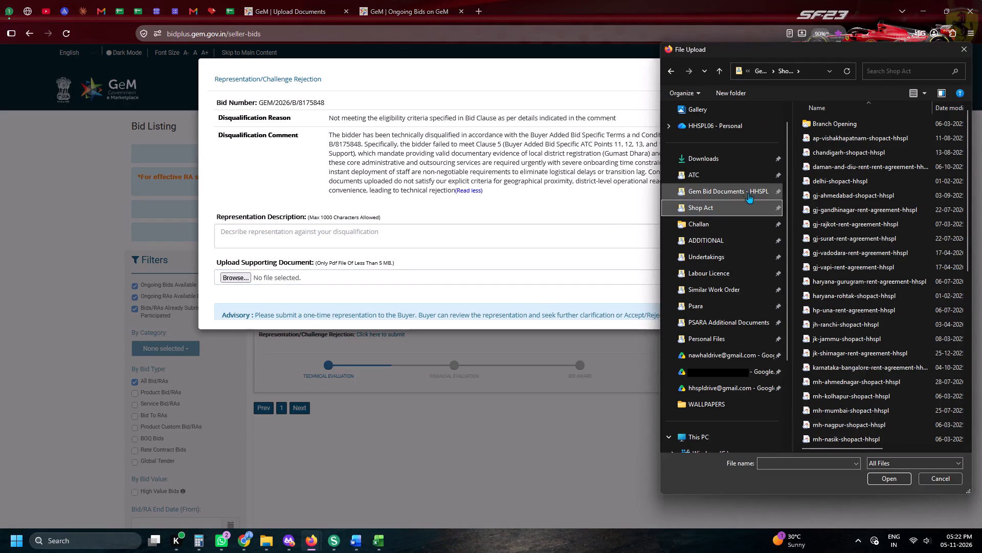
pyautogui.click(746, 190)
pyautogui.doubleClick(821, 169)
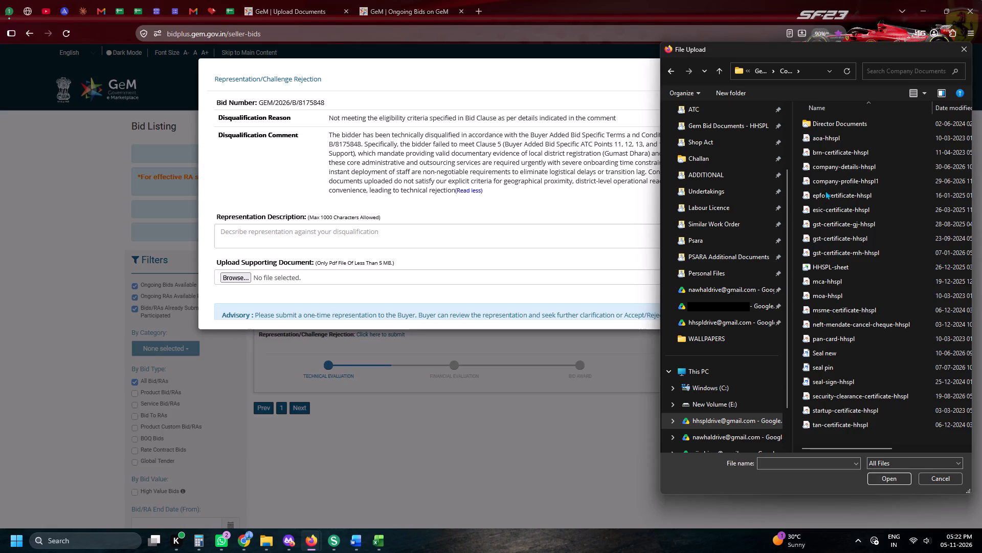
pyautogui.doubleClick(825, 223)
# Fill the representation description with the saved "Respected Sir/Madam" re-evaluation text and submit the representation for GEM/2026/B/8175848.
pyautogui.click(470, 237)
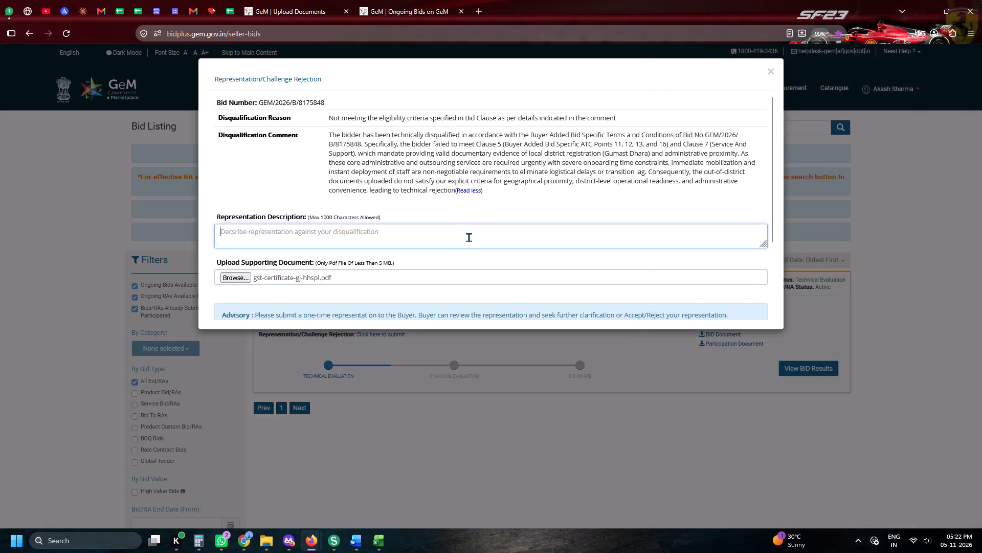
pyautogui.press('super+v')
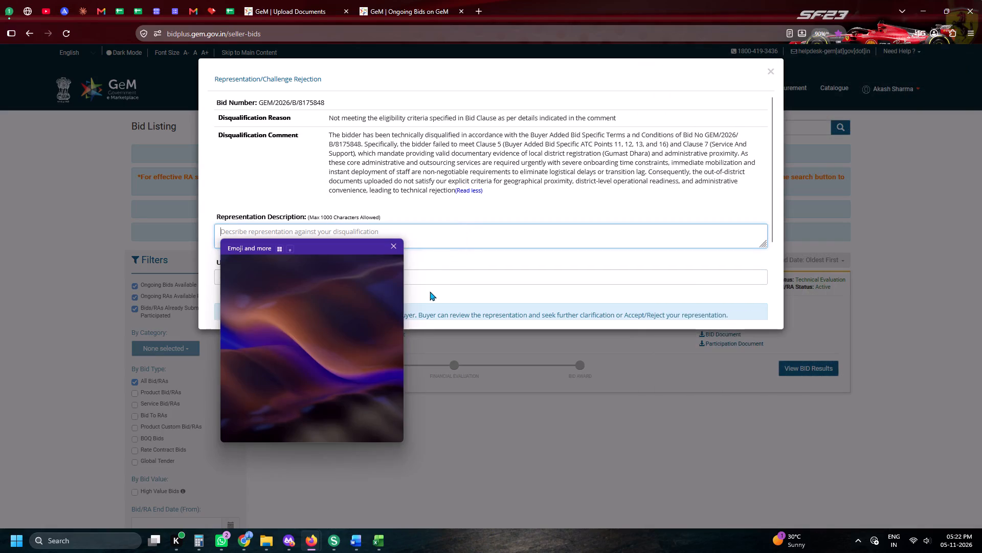
pyautogui.click(380, 297)
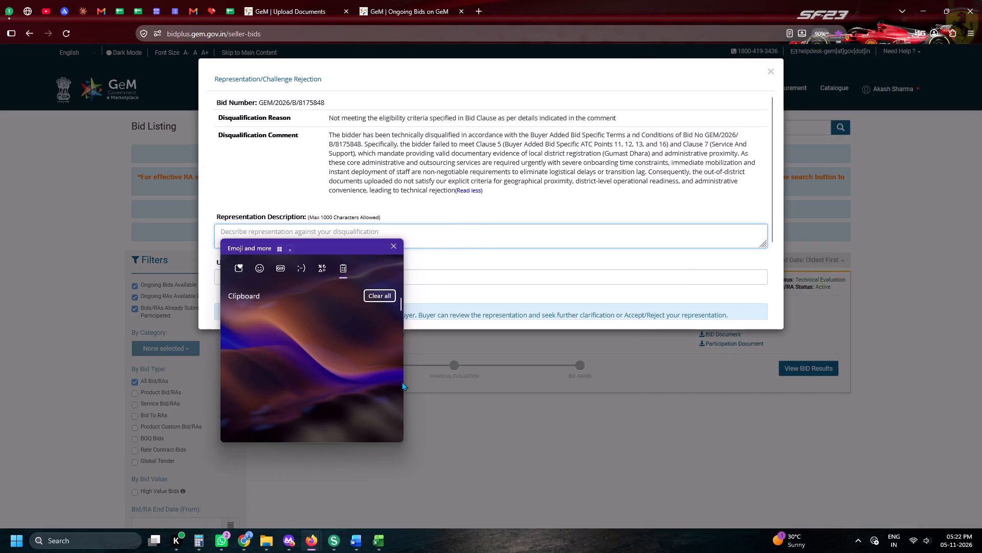
pyautogui.click(315, 421)
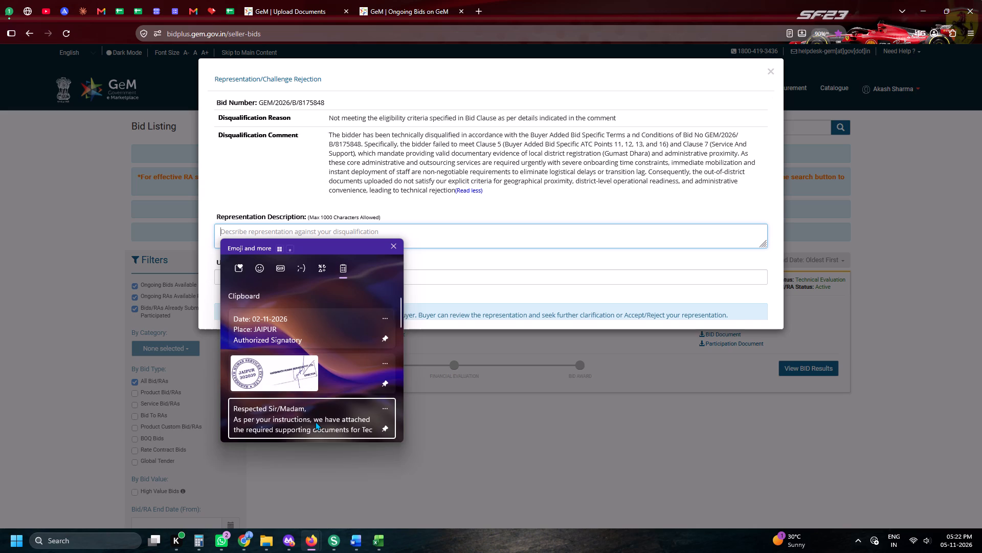
pyautogui.hotkey('ctrl', 'v')
pyautogui.scroll(-5, 298, 264)
pyautogui.click(273, 311)
pyautogui.click(279, 289)
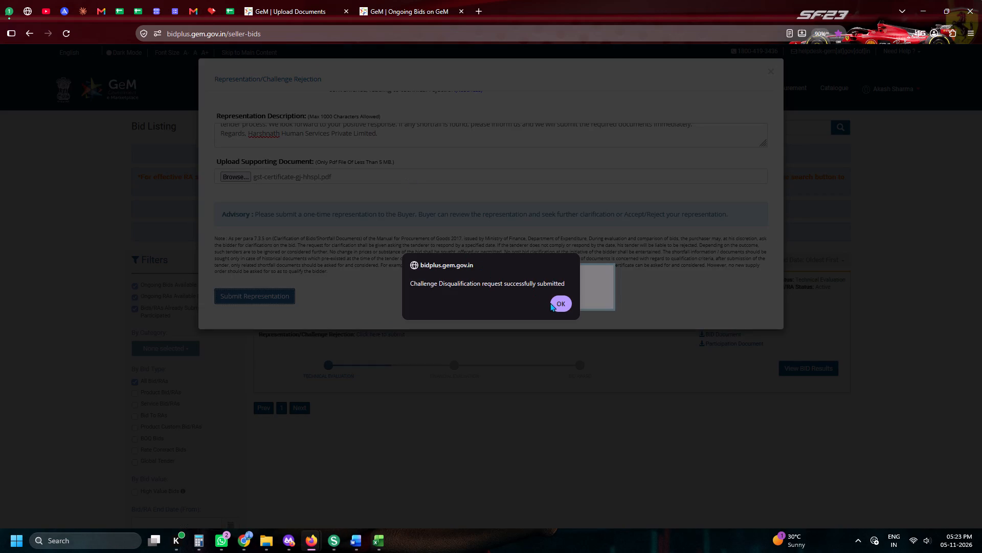
pyautogui.click(554, 306)
# Save the Upload Documents section of the bid participation for GEM/2026/B/8240731.
pyautogui.click(297, 0)
pyautogui.scroll(-5, 674, 264)
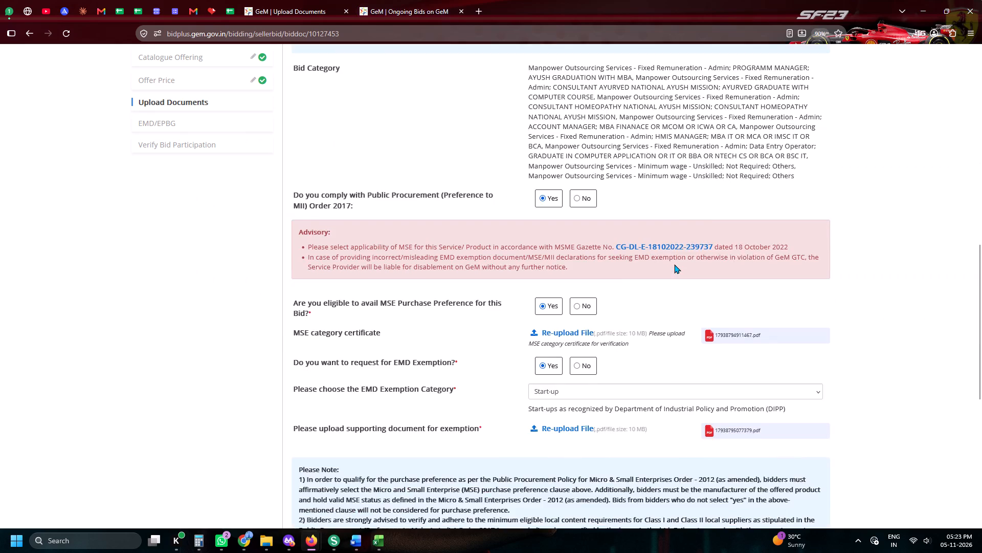
pyautogui.scroll(-5, 674, 264)
pyautogui.click(820, 331)
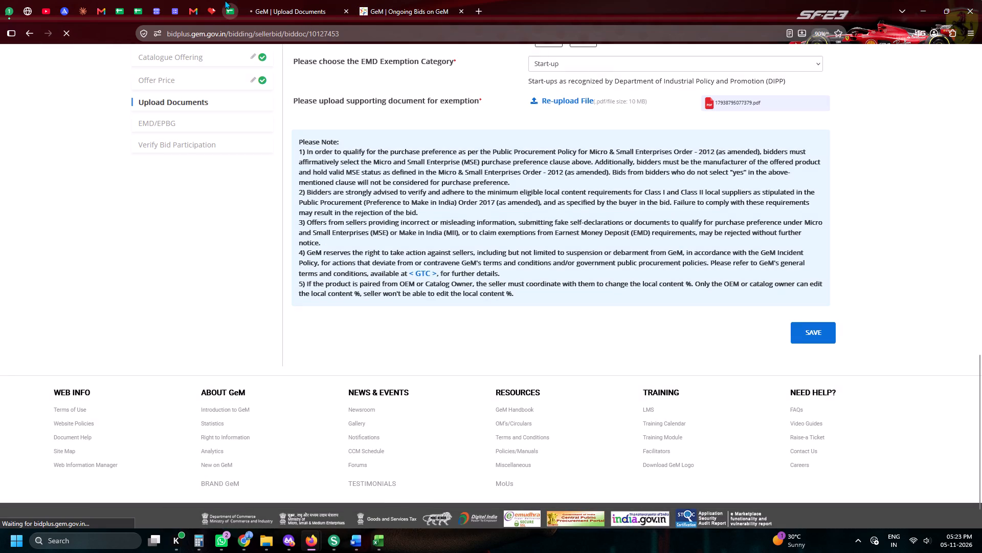
# Copy bid number GEM/2026/B/8096328 from the HHSPL PART. sheet and search the GeM bid listing for it using Exact Bid Search.
pyautogui.click(232, 1)
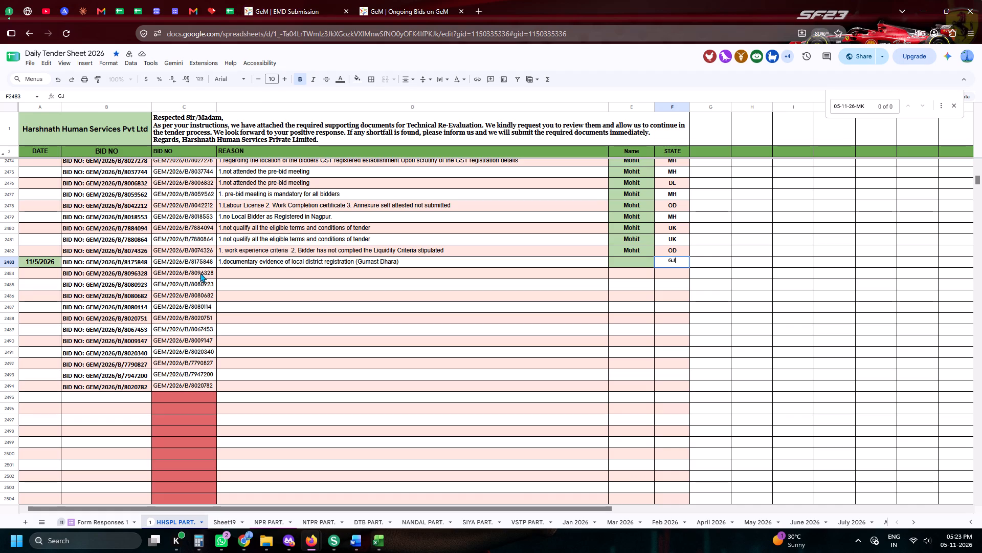
pyautogui.click(200, 273)
pyautogui.hotkey('ctrl', 'c')
pyautogui.hotkey('ctrl', 'c')
pyautogui.hotkey('ctrl', 'c')
pyautogui.click(391, 0)
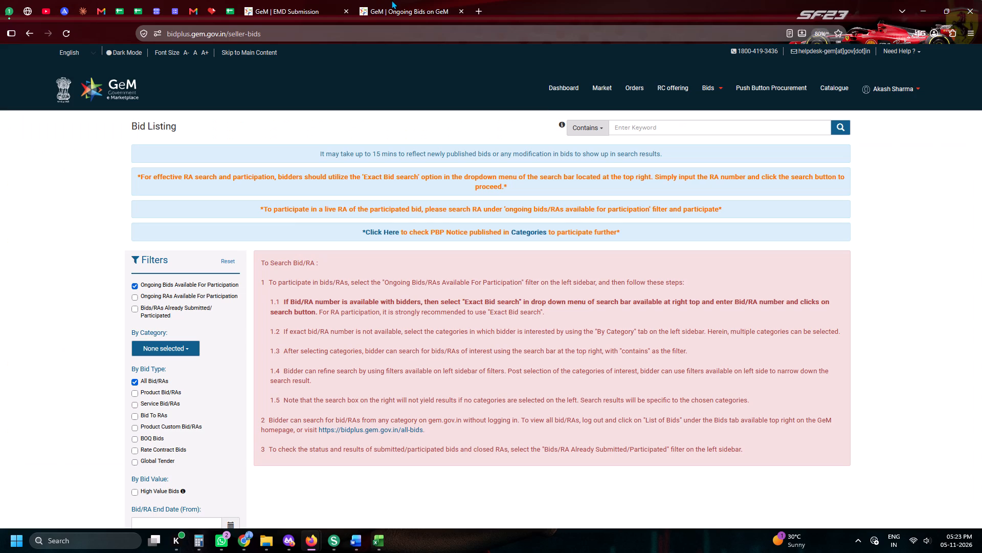
pyautogui.click(649, 120)
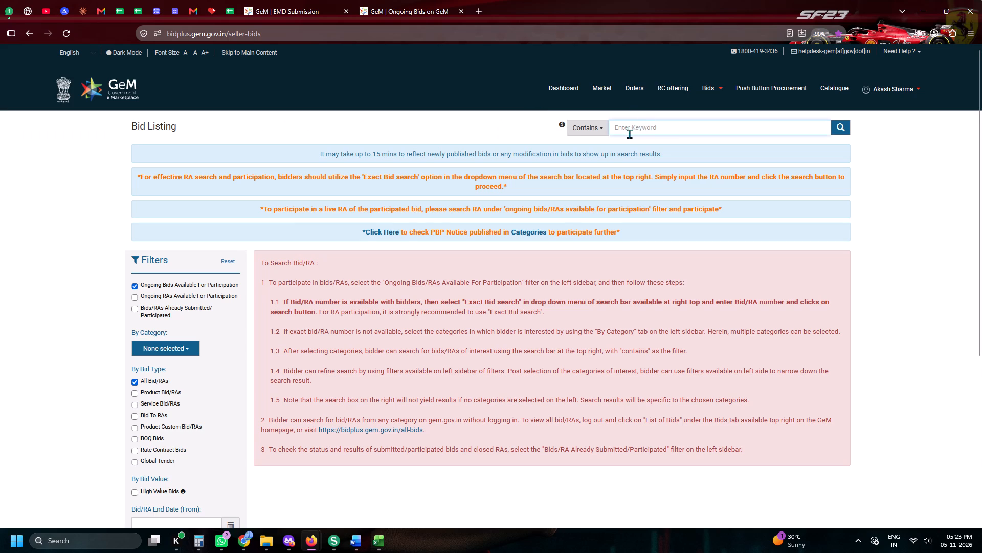
pyautogui.hotkey('ctrl', 'v')
pyautogui.click(586, 122)
pyautogui.click(599, 177)
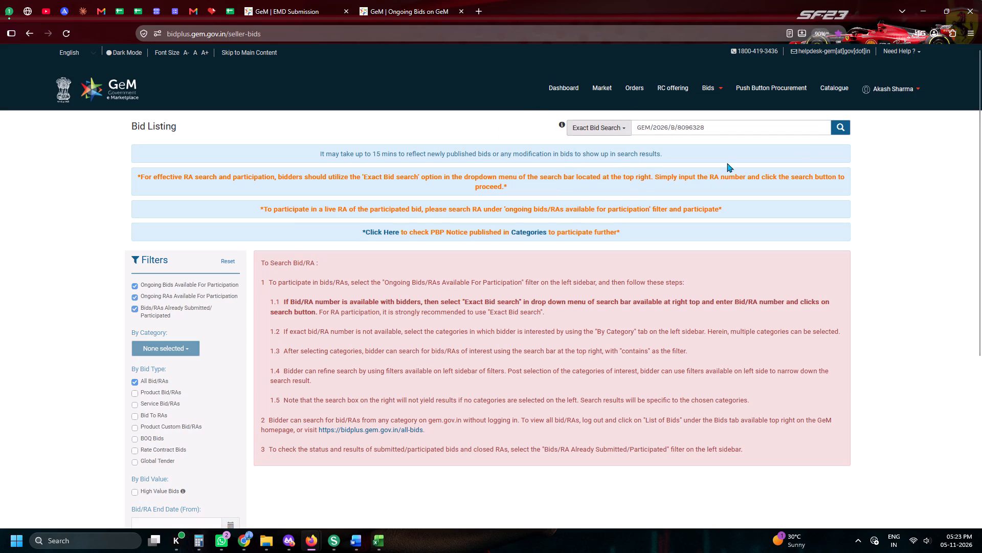
pyautogui.click(836, 130)
# Save the EMD/EPBG section of the bid participation for GEM/2026/B/8240731.
pyautogui.click(275, 0)
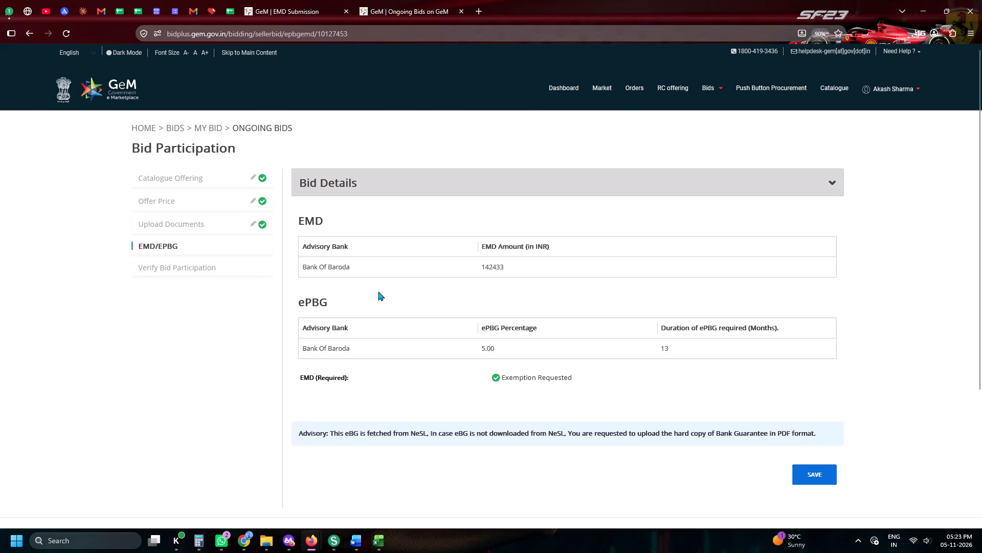
pyautogui.click(800, 479)
# Open the Representation/Challenge Rejection form for GEM/2026/B/8096328 from the bid listing.
pyautogui.click(473, 0)
pyautogui.click(440, 0)
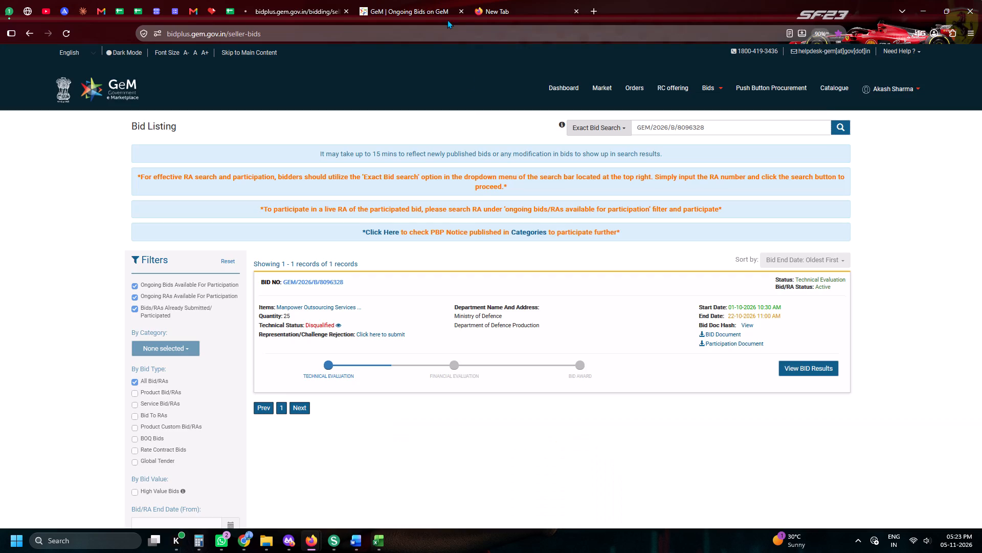
pyautogui.click(389, 329)
pyautogui.click(393, 333)
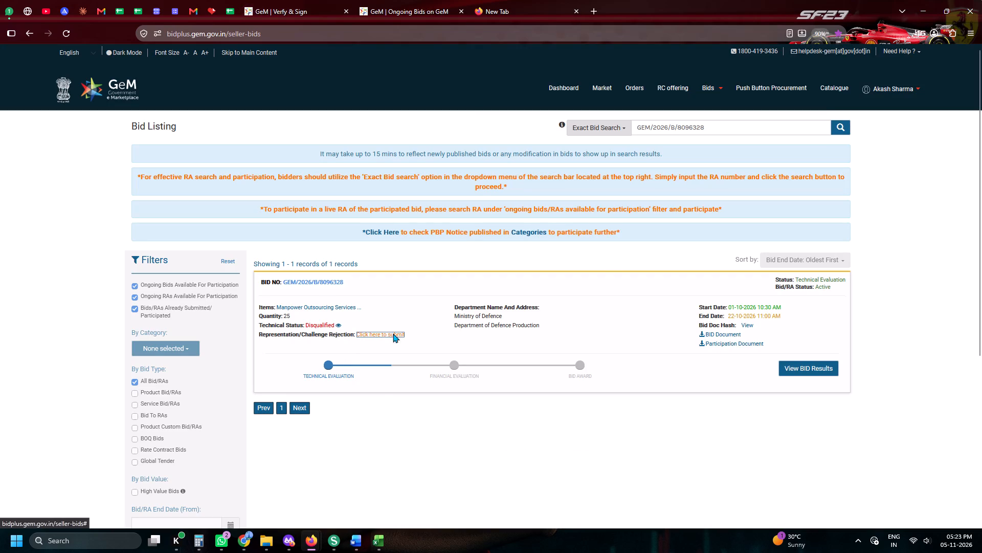
# Copy the disqualification phrase into the REASON cell of GEM/2026/B/8096328 as "1.Not complied GeM bid terms and conditions".
pyautogui.scroll(3, 370, 161)
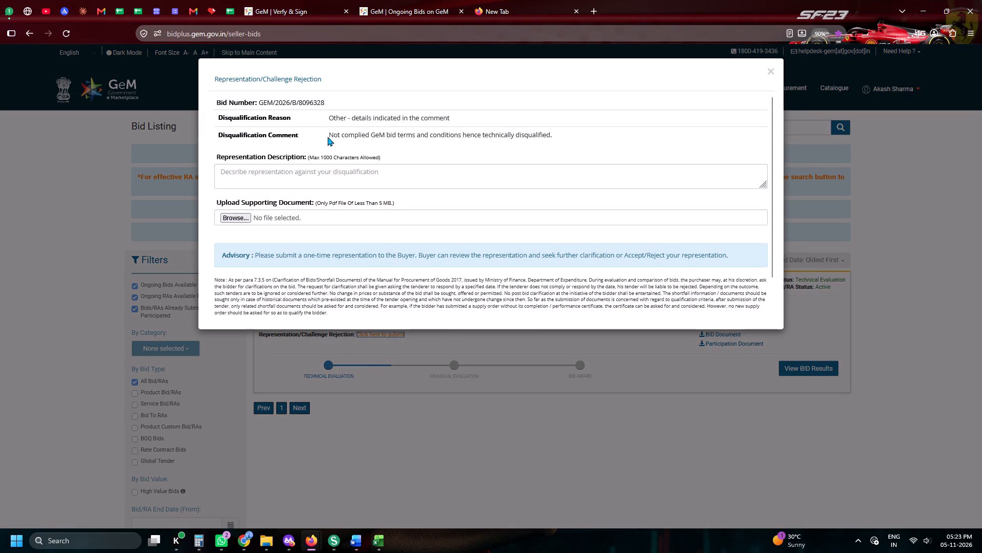
pyautogui.moveTo(328, 137); pyautogui.dragTo(460, 140)
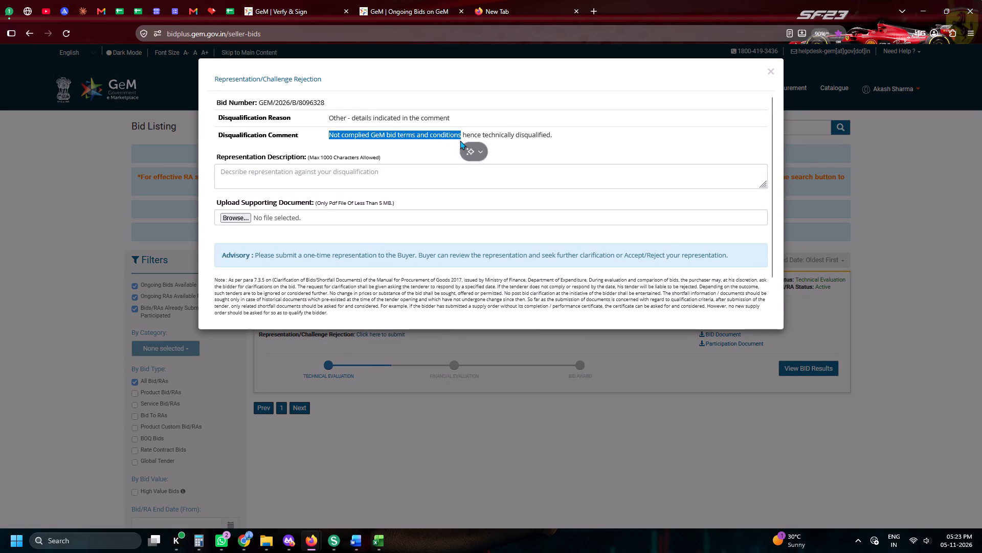
pyautogui.hotkey('ctrl', 'c')
pyautogui.hotkey('ctrl', 'c')
pyautogui.hotkey('ctrl', 'c')
pyautogui.click(230, 11)
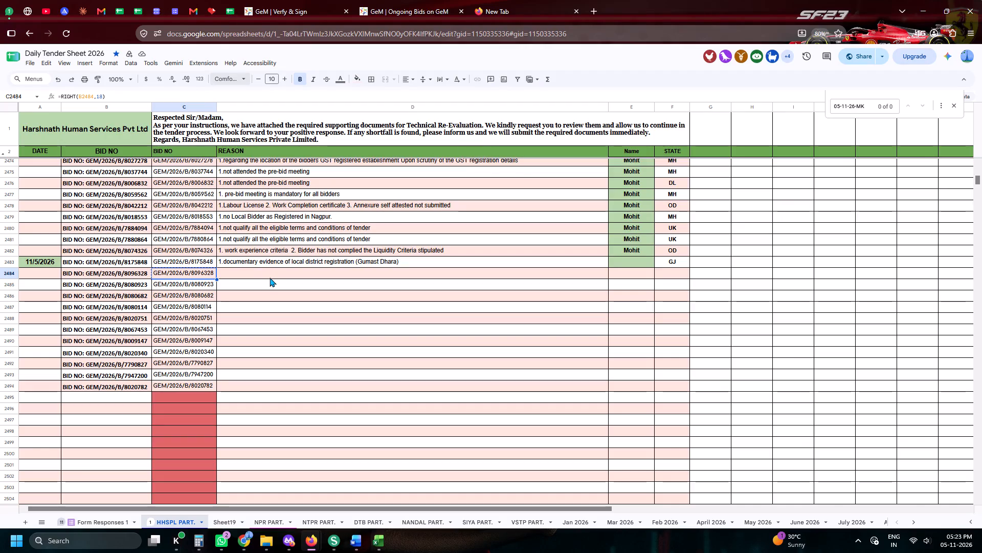
pyautogui.click(270, 278)
pyautogui.write('1.')
pyautogui.hotkey('ctrl', 'v')
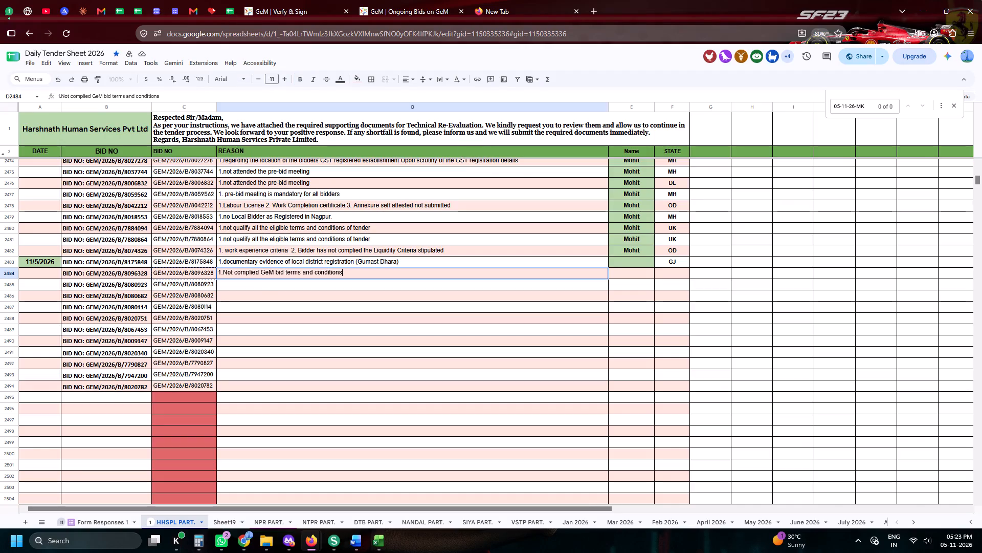
# Attach all-terms-conditions-acceptance-100-stamp-hhspl.pdf from the Undertakings folder as supporting document for the GEM/2026/B/8096328 representation.
pyautogui.click(393, 0)
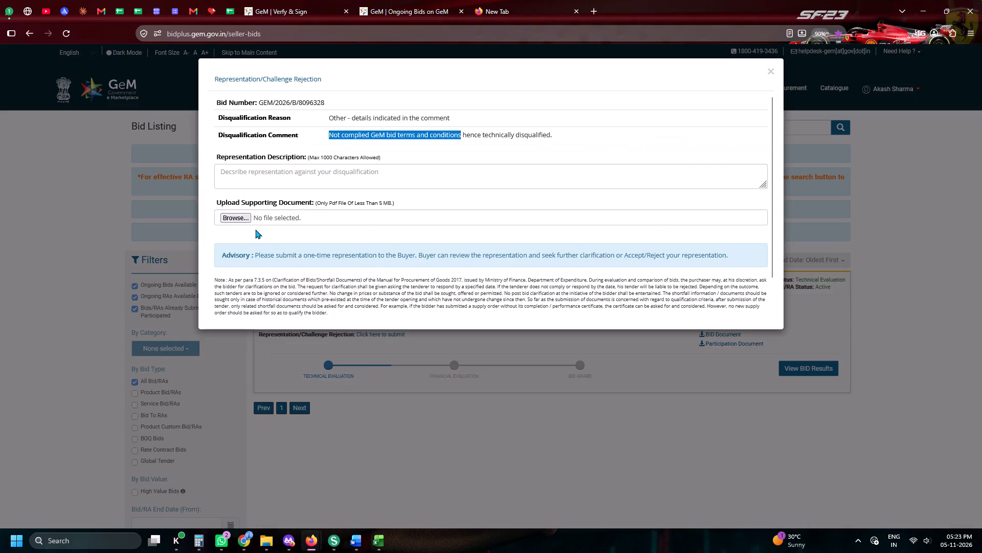
pyautogui.click(247, 224)
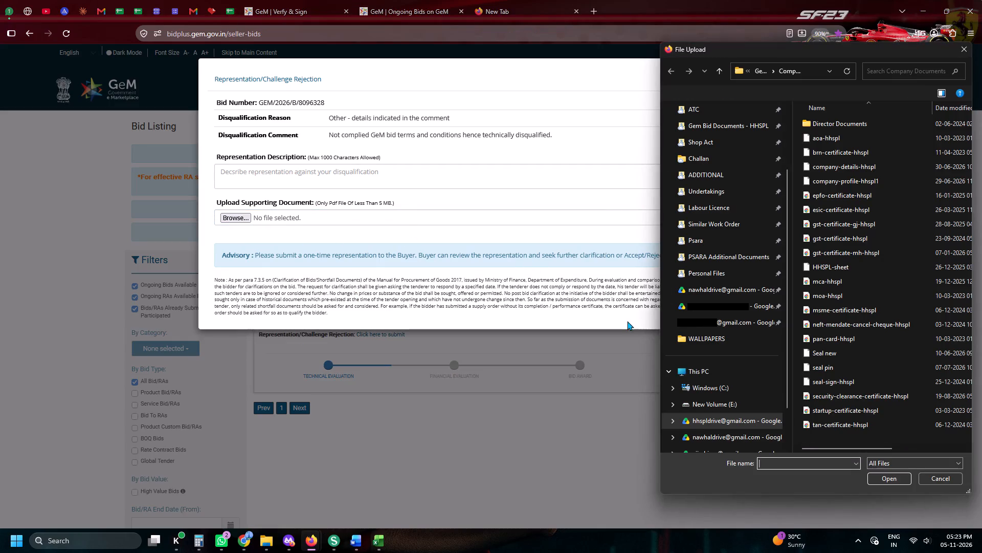
pyautogui.click(712, 188)
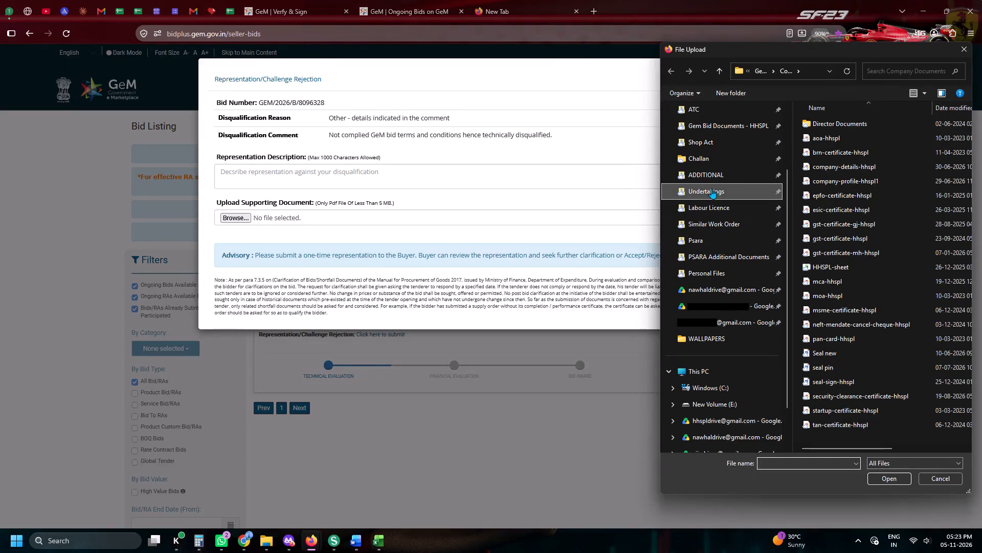
pyautogui.doubleClick(816, 139)
# Fill the representation description with the saved "Respected Sir/Madam" re-evaluation text and submit the representation for GEM/2026/B/8096328.
pyautogui.click(278, 182)
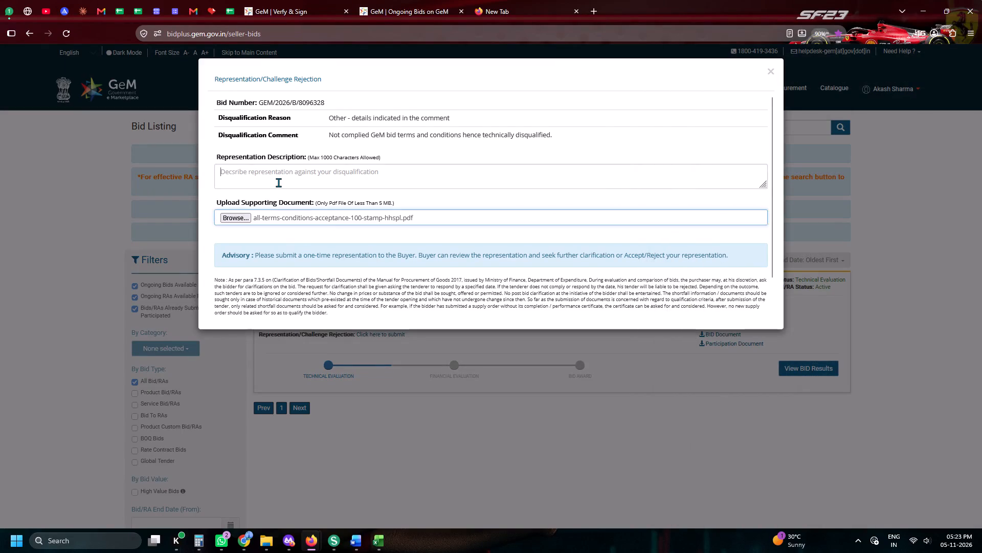
pyautogui.press('super+v')
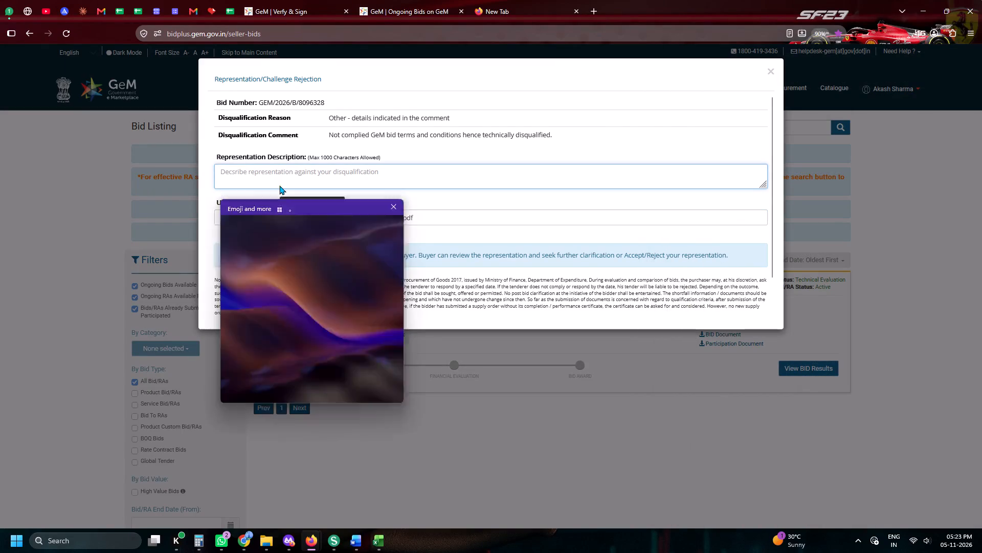
pyautogui.click(384, 247)
pyautogui.click(379, 237)
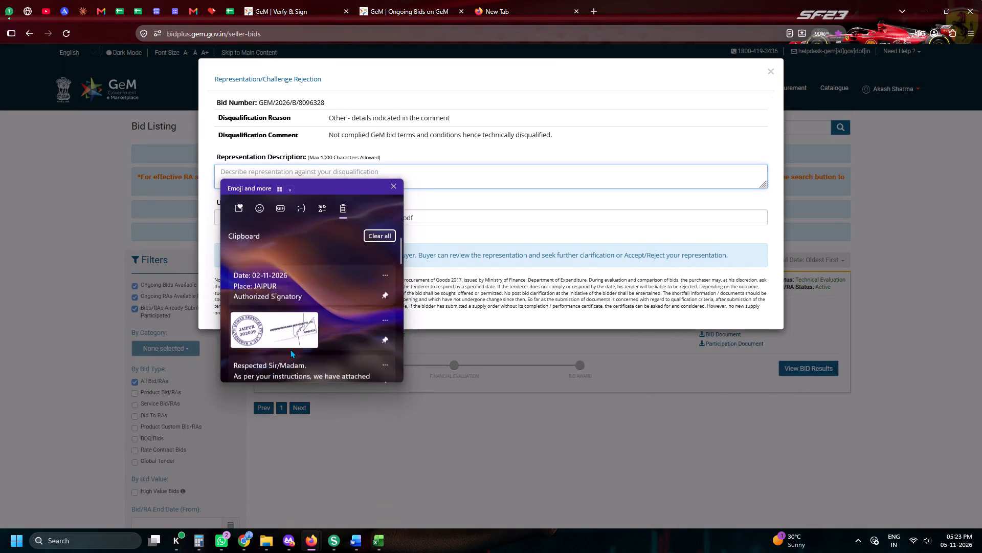
pyautogui.click(280, 367)
pyautogui.hotkey('ctrl', 'v')
pyautogui.scroll(-4, 274, 294)
pyautogui.click(274, 294)
# Agree to the Terms & Conditions on the Verify Bid Participation page and choose verification with OTP for the offer.
pyautogui.click(270, 0)
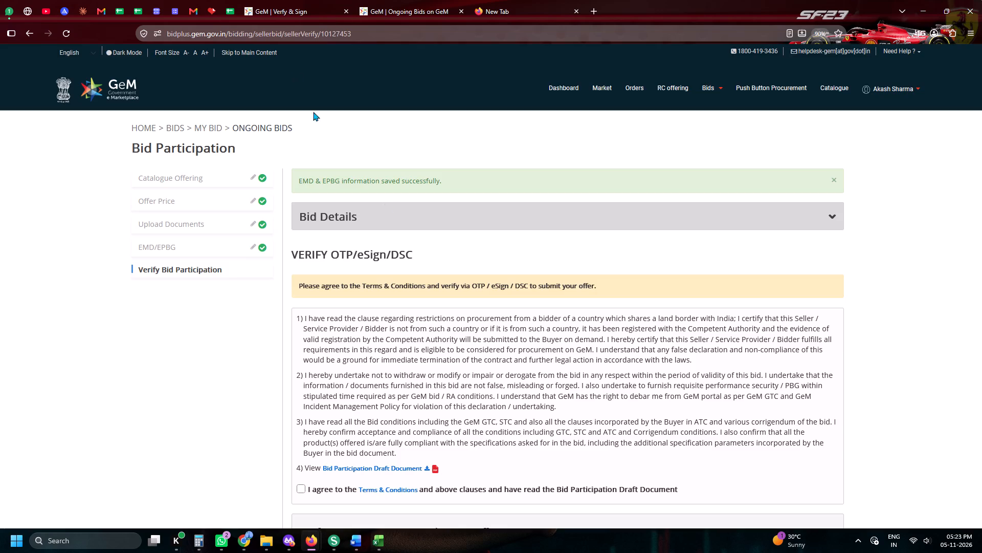
pyautogui.scroll(-5, 346, 217)
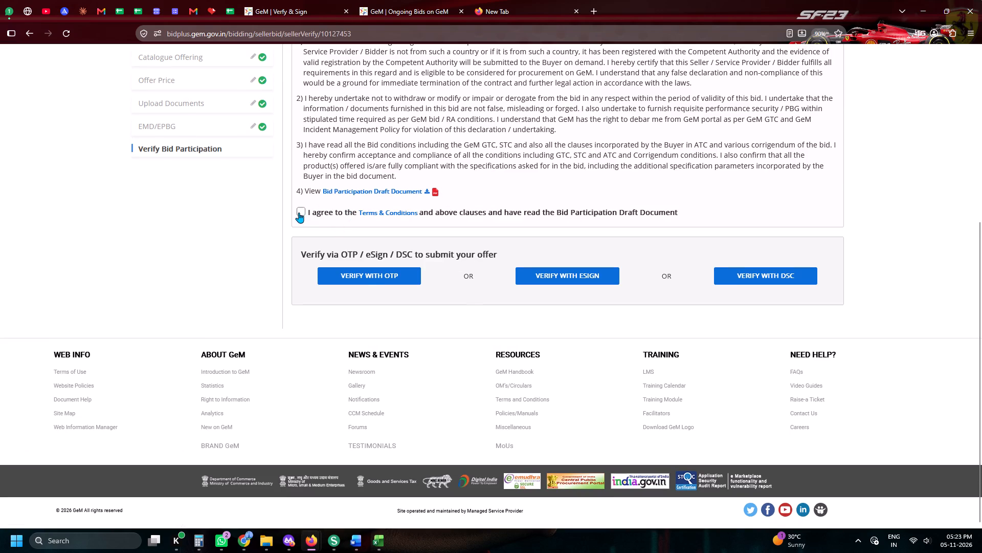
pyautogui.click(304, 211)
pyautogui.click(368, 280)
# Acknowledge the GEM/2026/B/8096328 representation submission and return to the bid listing.
pyautogui.click(422, 0)
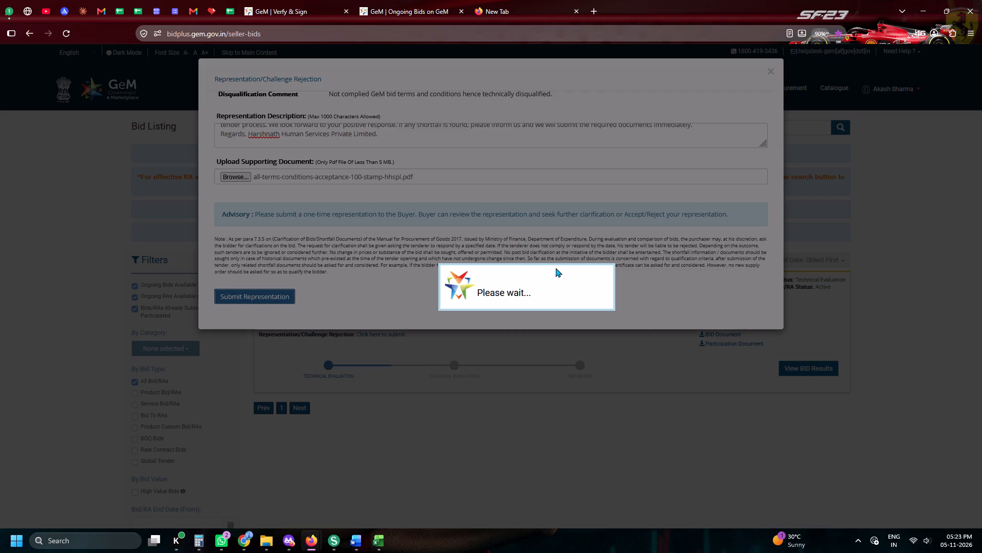
pyautogui.click(561, 300)
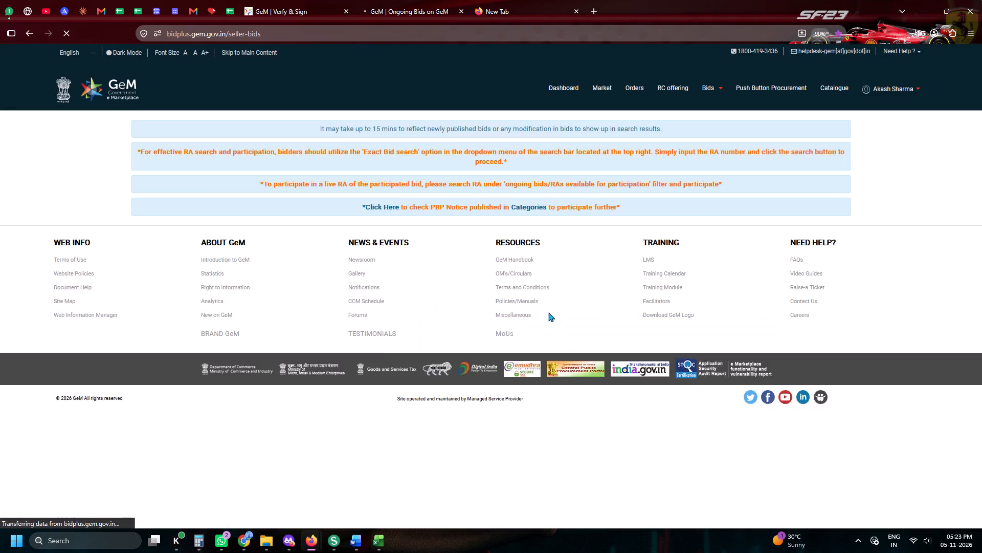
pyautogui.click(271, 0)
pyautogui.click(229, 0)
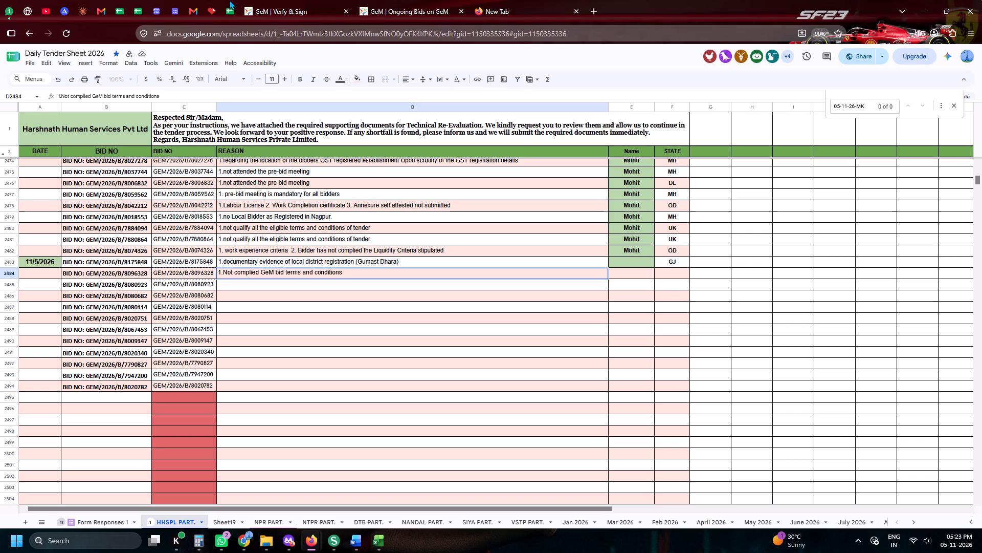
pyautogui.click(193, 290)
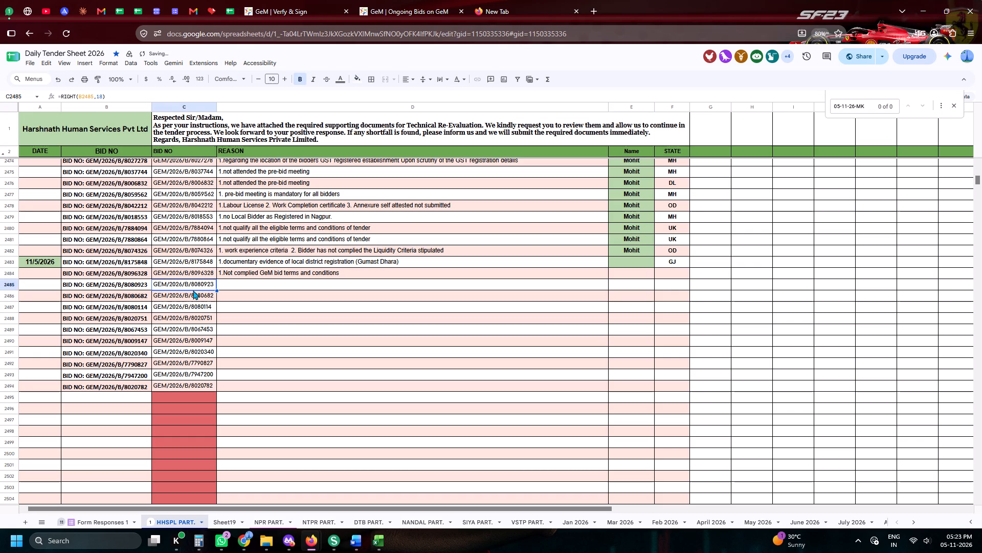
pyautogui.hotkey('ctrl', 'c')
pyautogui.hotkey('ctrl', 'c')
pyautogui.hotkey('ctrl', 'c')
pyautogui.click(399, 0)
pyautogui.click(622, 127)
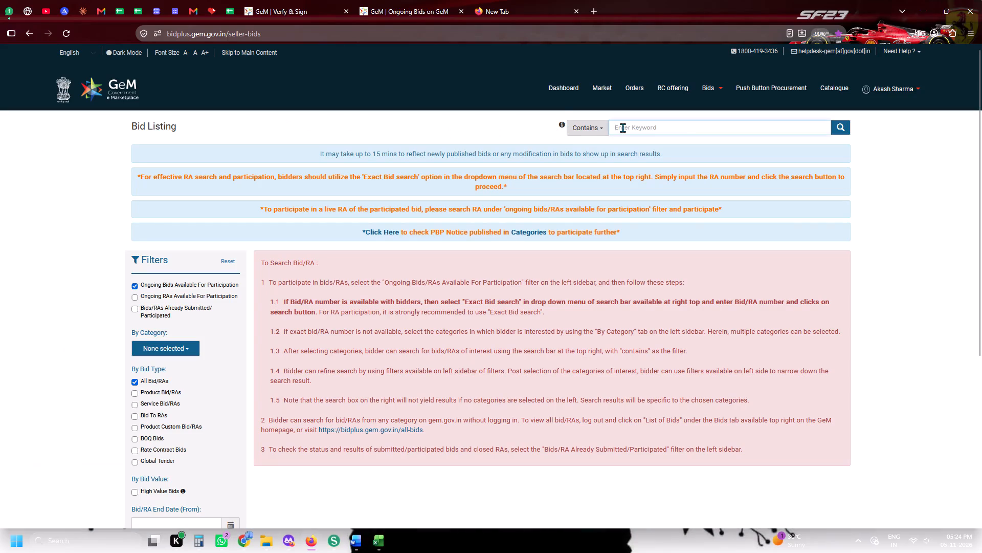
pyautogui.hotkey('ctrl', 'v')
pyautogui.click(597, 124)
pyautogui.click(609, 176)
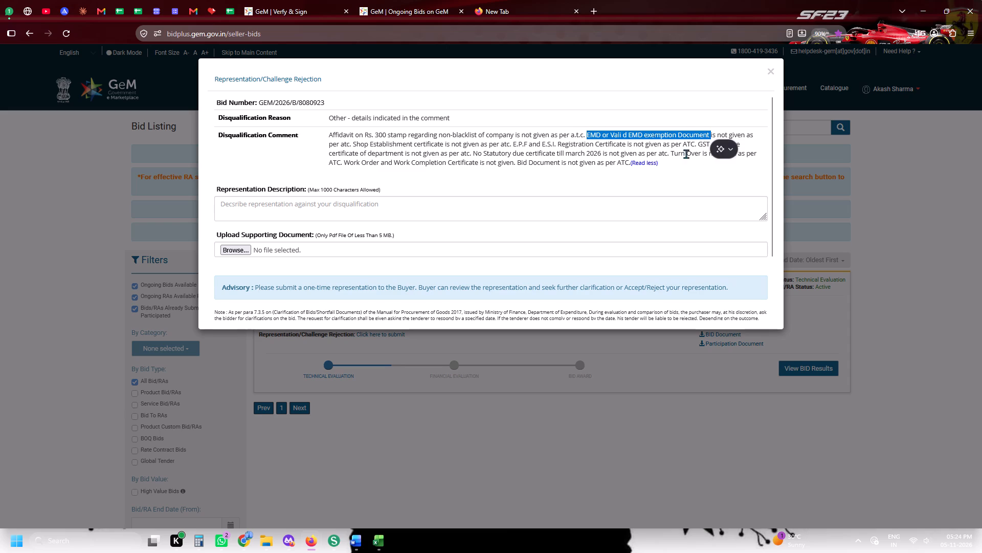
pyautogui.hotkey('ctrl', 'c')
pyautogui.hotkey('ctrl', 'c')
pyautogui.hotkey('ctrl', 'c')
pyautogui.hotkey('ctrl', 'c')
pyautogui.hotkey('ctrl', 'c')
pyautogui.hotkey('ctrl', 'c')
# Log reason "1.EMD or Vali d EMD exemption Document" and state GJ for GEM/2026/B/8080923 in the Daily Tender Sheet.
pyautogui.click(231, 13)
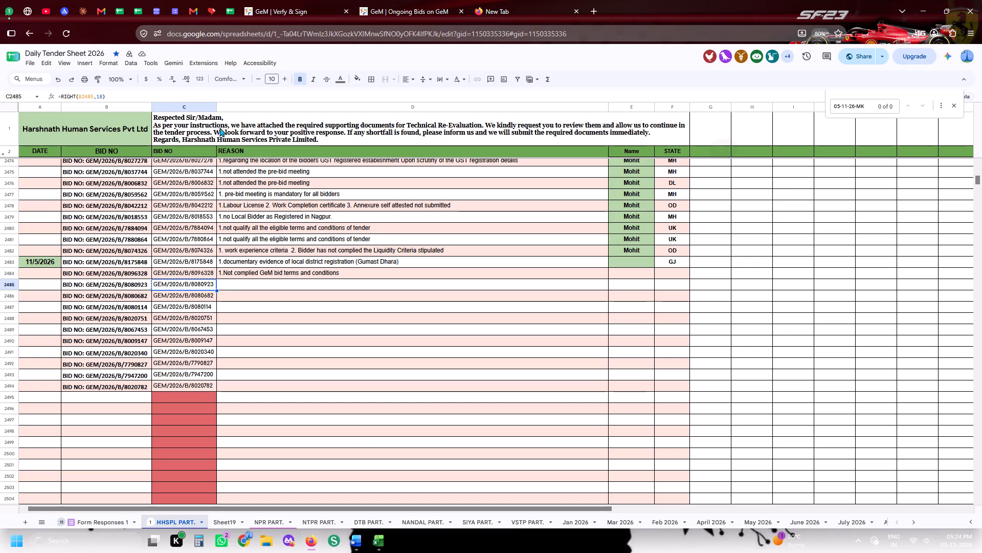
pyautogui.click(236, 280)
pyautogui.press('Down')
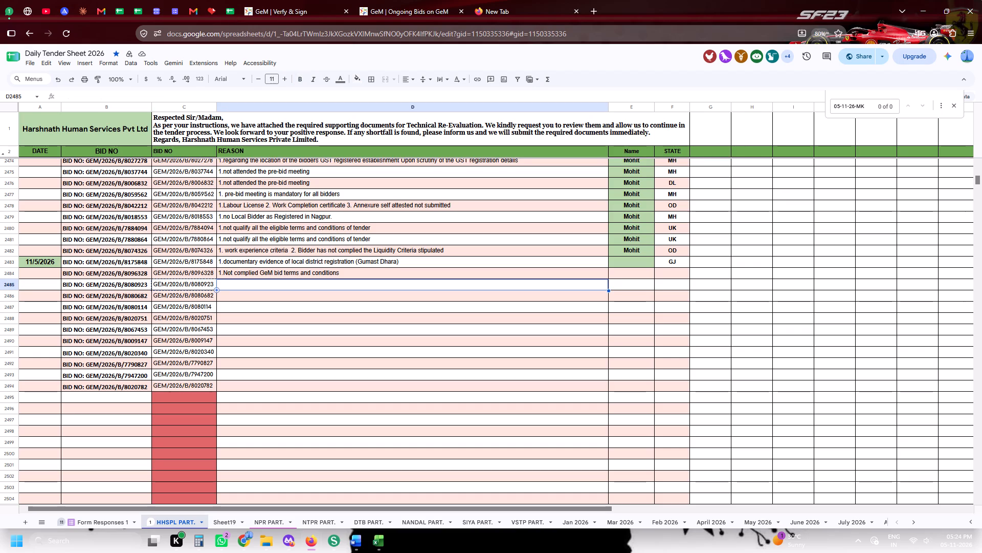
pyautogui.write('1.')
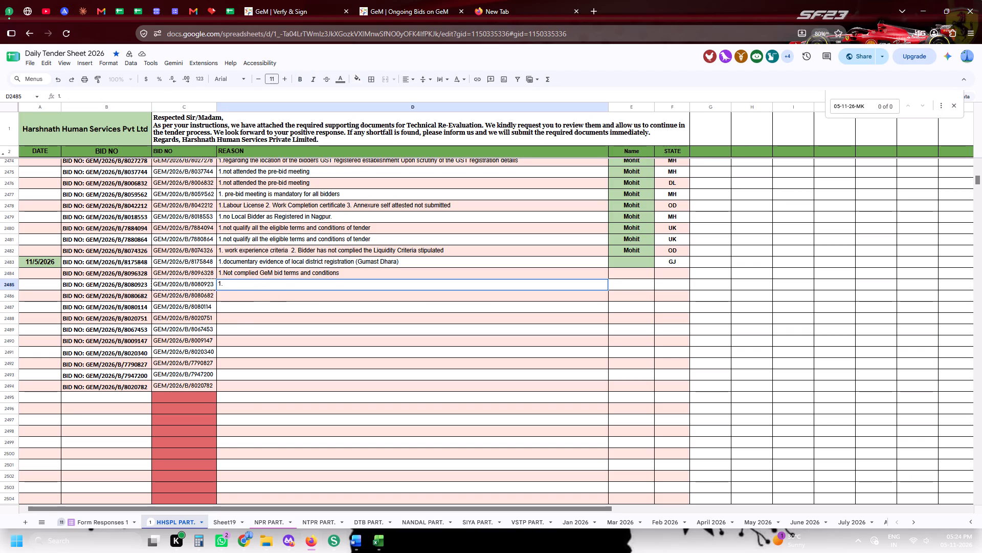
pyautogui.hotkey('ctrl', 'v')
pyautogui.press('Tab')
pyautogui.press('Tab')
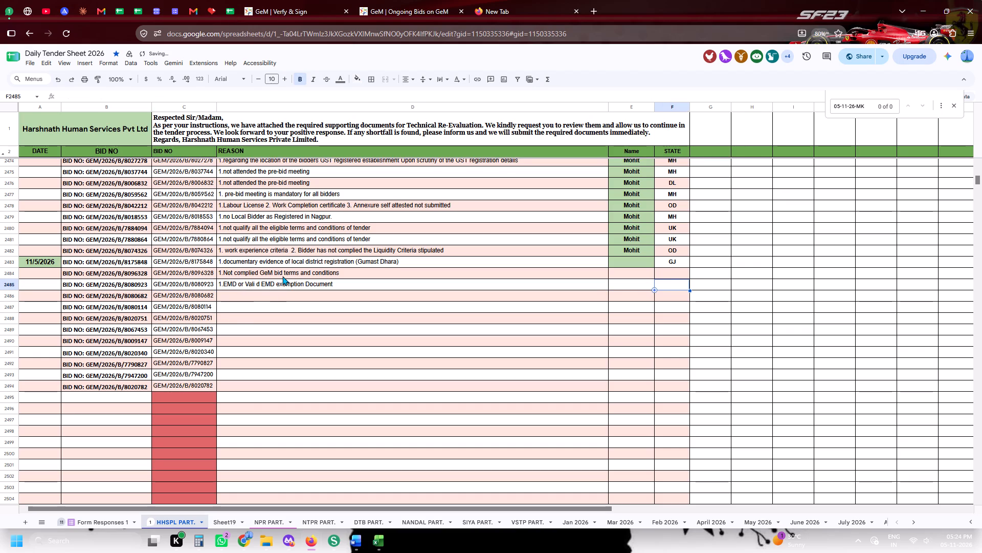
pyautogui.write('GKJ')
pyautogui.press('BackSpace')
pyautogui.press('BackSpace')
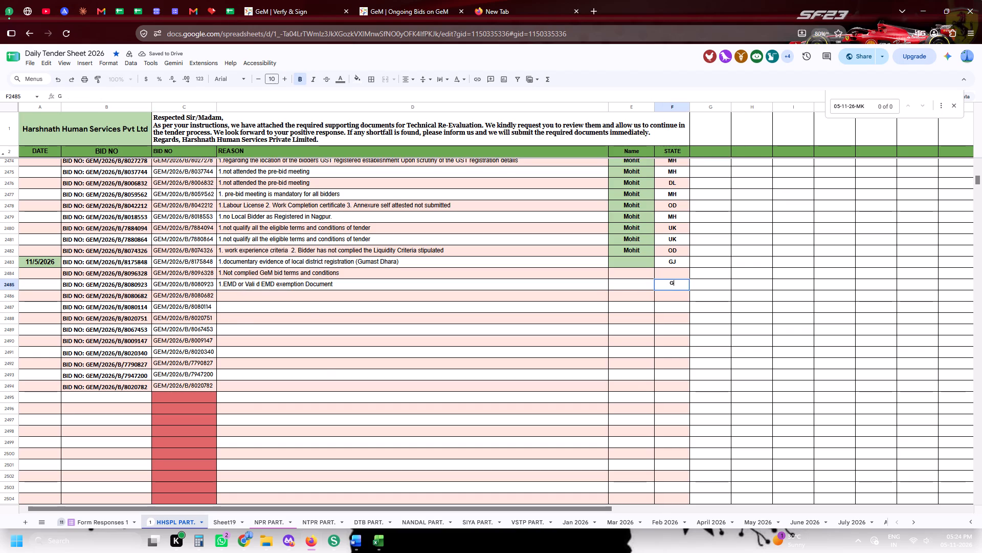
pyautogui.press('j')
pyautogui.click(323, 366)
# Browse to the ADDITIONAL folder for the supporting document of the GEM/2026/B/8080923 representation.
pyautogui.click(399, 0)
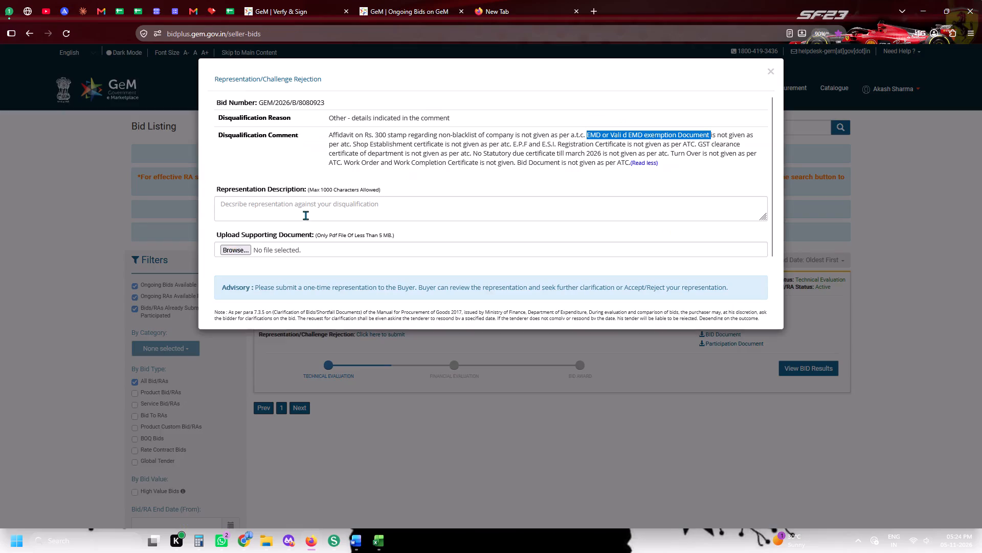
pyautogui.click(264, 253)
pyautogui.scroll(3, 746, 240)
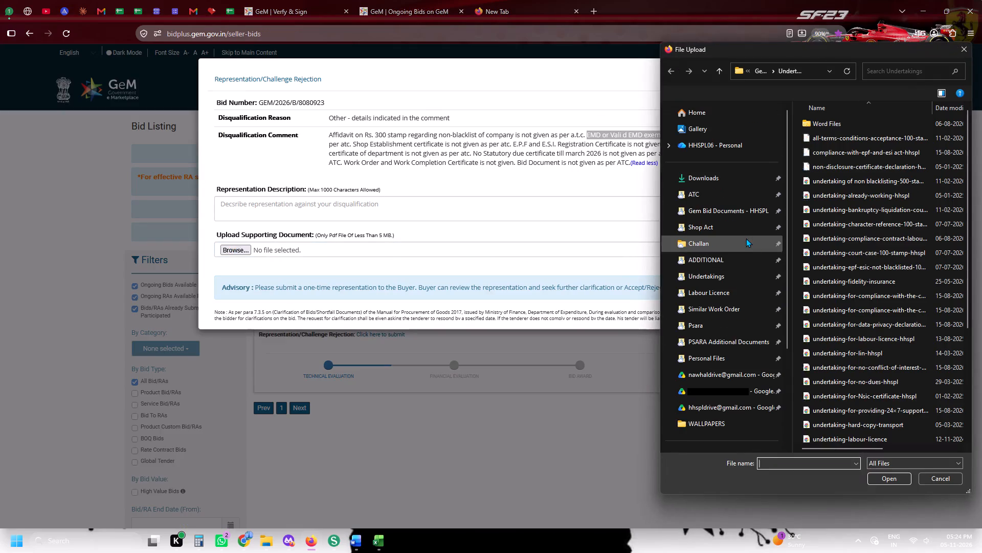
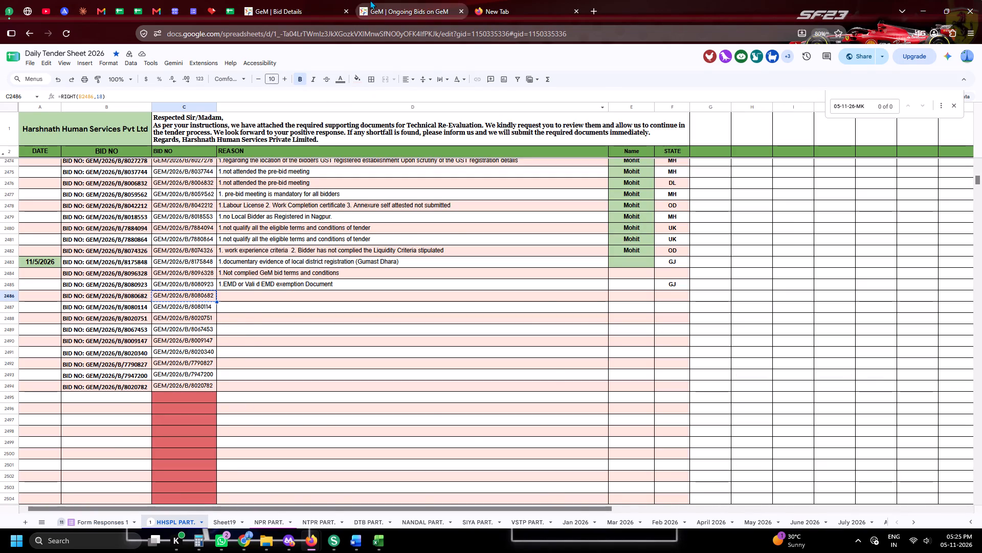
# Find bid GEM/2026/B/8080682 in the GeM bid listing with Exact Bid Search.
pyautogui.click(370, 0)
pyautogui.click(617, 132)
pyautogui.hotkey('ctrl', 'v')
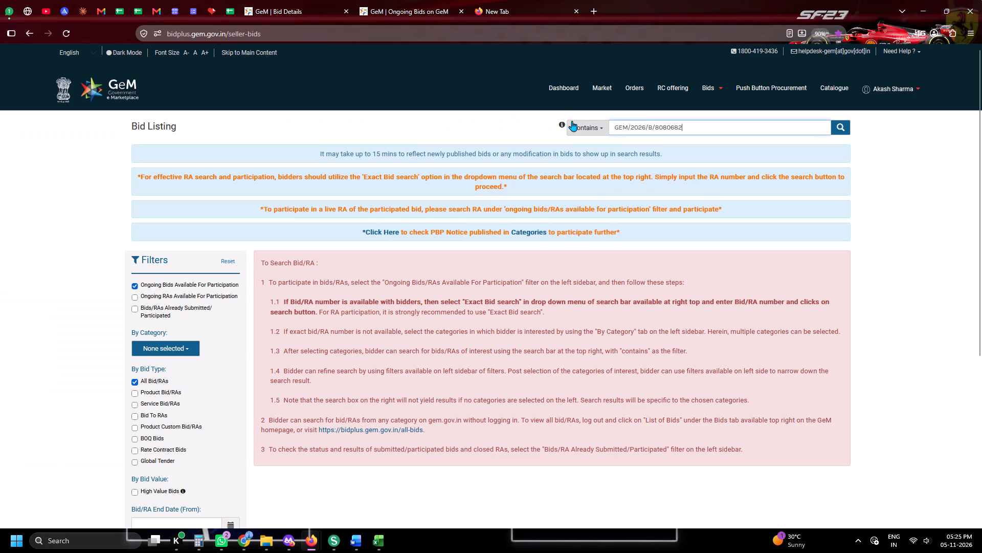
pyautogui.click(580, 125)
pyautogui.click(589, 177)
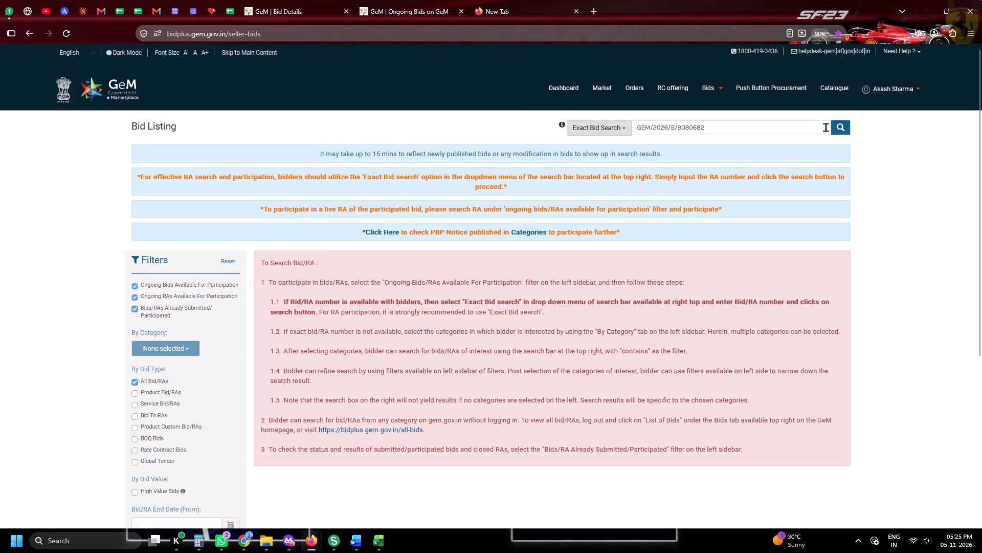
pyautogui.click(835, 125)
pyautogui.click(289, 0)
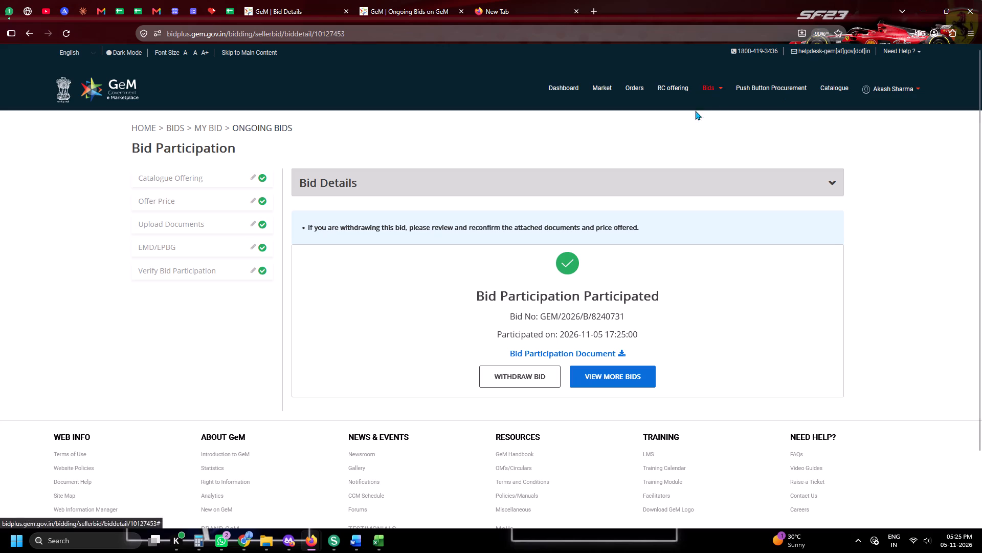
pyautogui.click(410, 0)
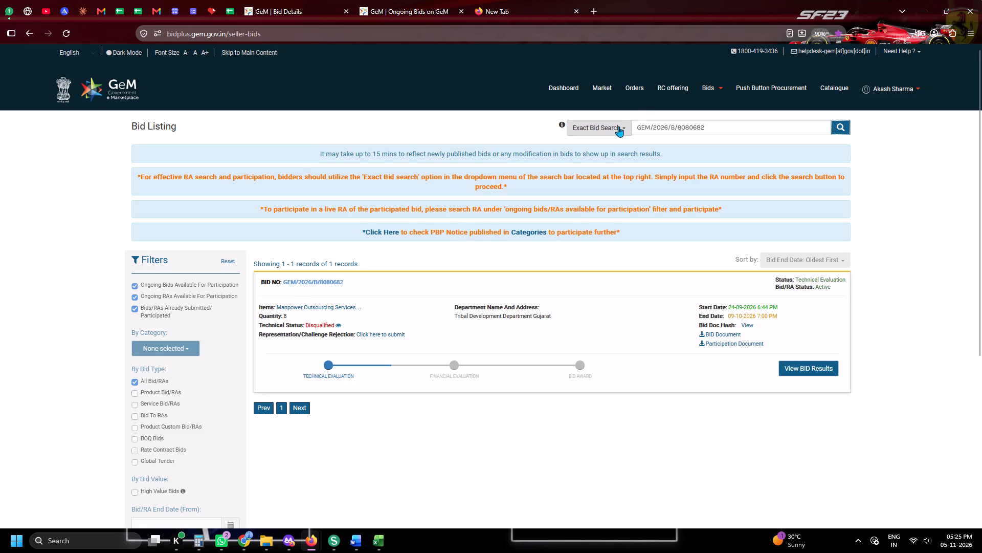
# Open the representation form for GEM/2026/B/8080682 and expand the full disqualification comment.
pyautogui.click(392, 332)
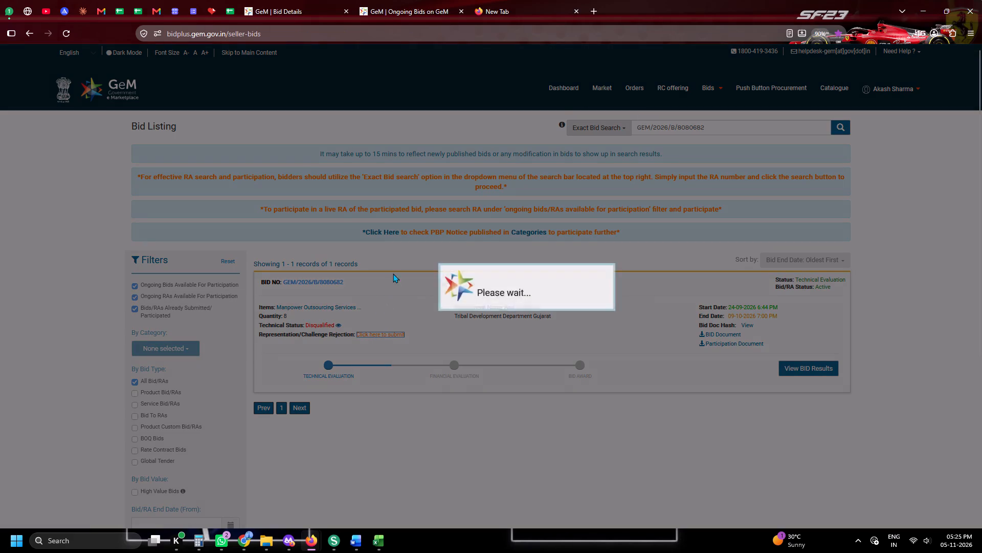
pyautogui.click(648, 131)
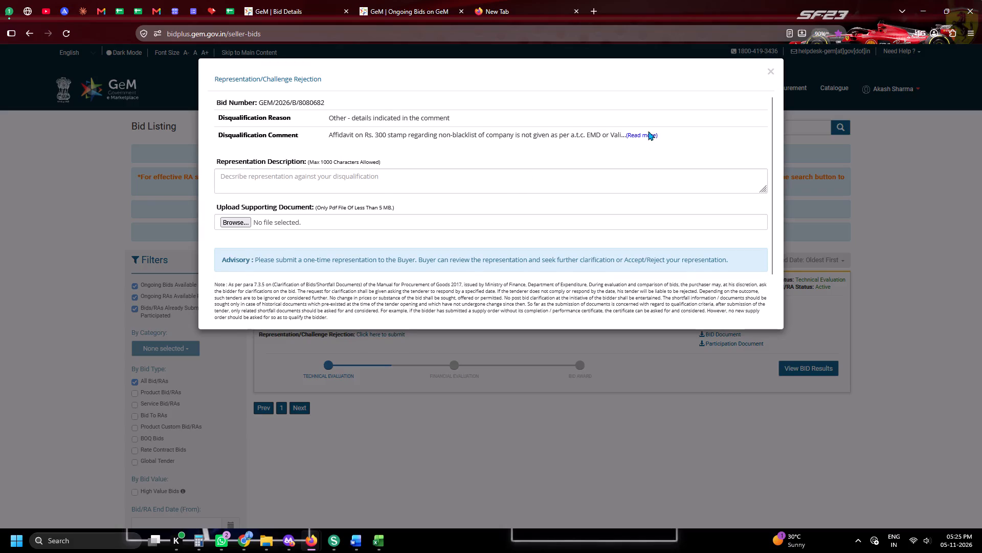
pyautogui.click(649, 133)
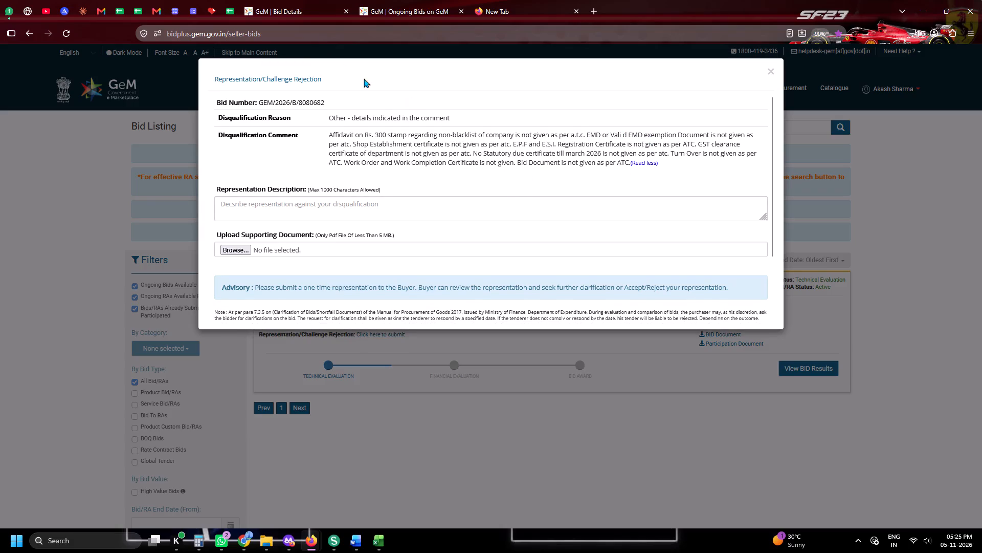
# Submit the representation for GEM/2026/B/8080682 with emd-exemption-hhspl attached and the pinned "Respected Sir/Madam" clipboard text as description, clearing unpinned clipboard history.
pyautogui.click(228, 251)
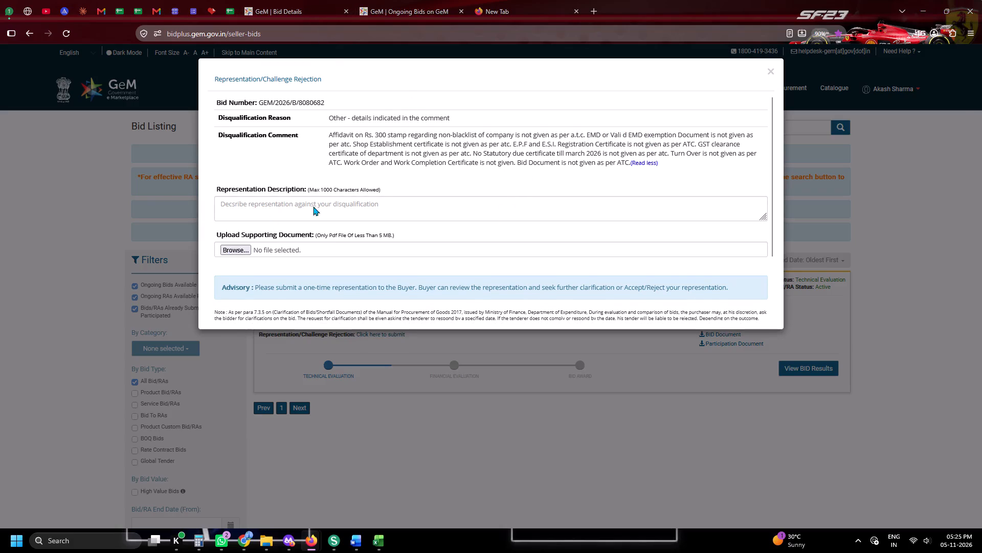
pyautogui.scroll(3, 671, 207)
pyautogui.doubleClick(812, 169)
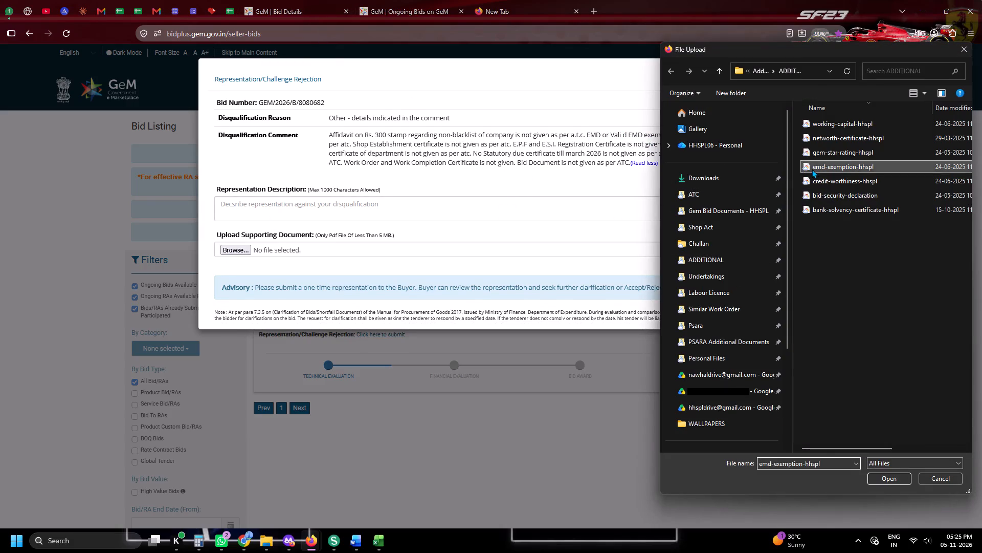
pyautogui.click(274, 221)
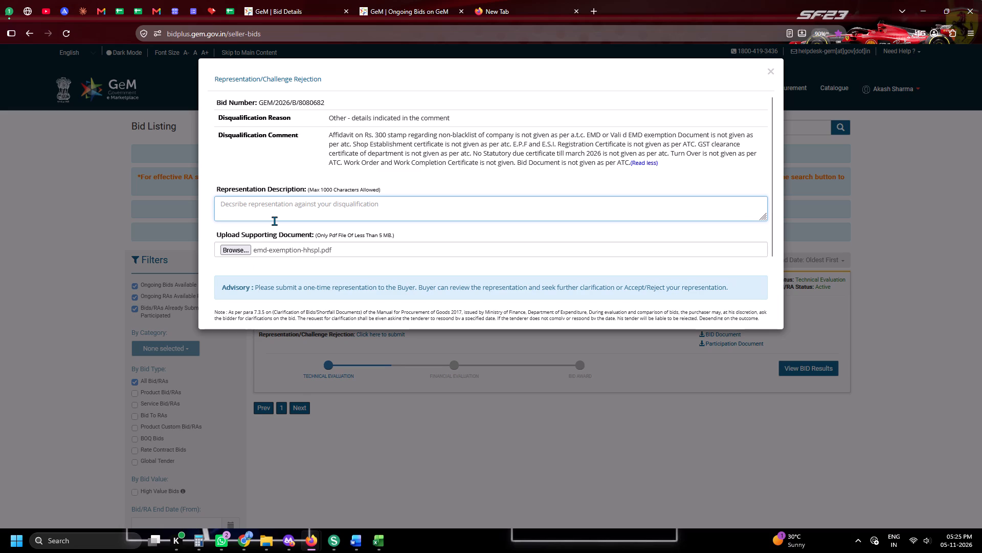
pyautogui.press('super+v')
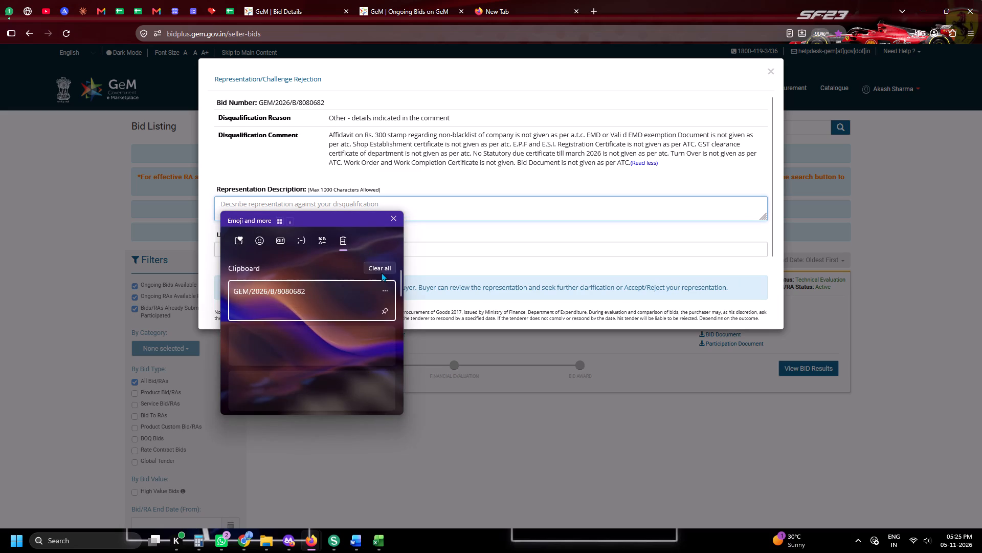
pyautogui.click(381, 272)
pyautogui.click(304, 396)
pyautogui.hotkey('ctrl', 'v')
pyautogui.scroll(-4, 257, 256)
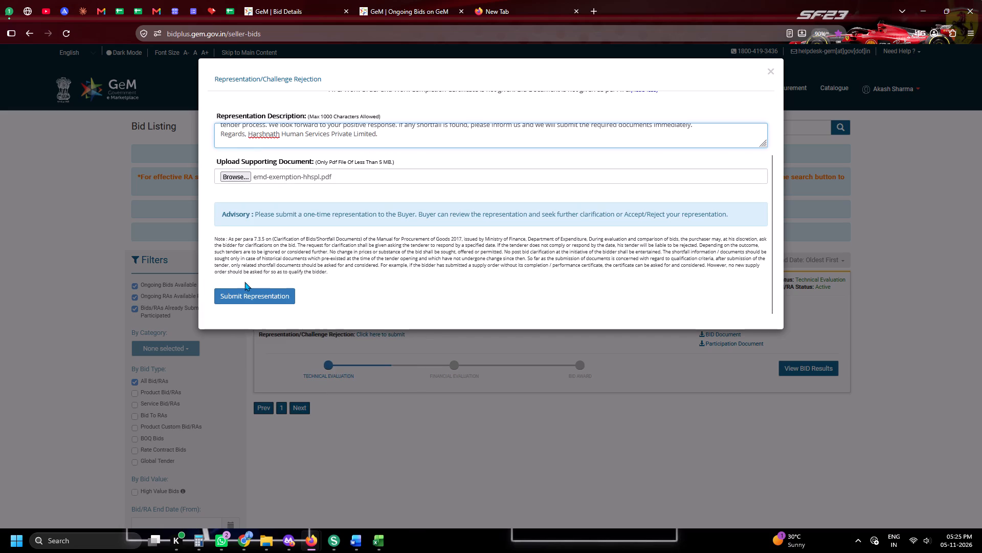
pyautogui.click(244, 296)
# Log the same EMD exemption reason as the row above and state GJ for GEM/2026/B/8080682 in the Daily Tender Sheet; dismiss the submission dialog.
pyautogui.click(225, 0)
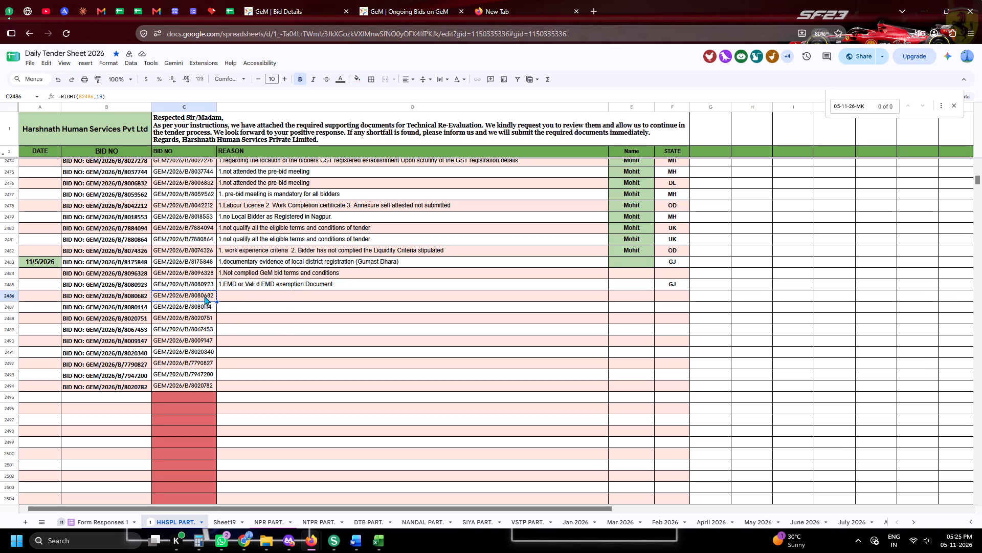
pyautogui.click(227, 299)
pyautogui.hotkey('ctrl', 'd')
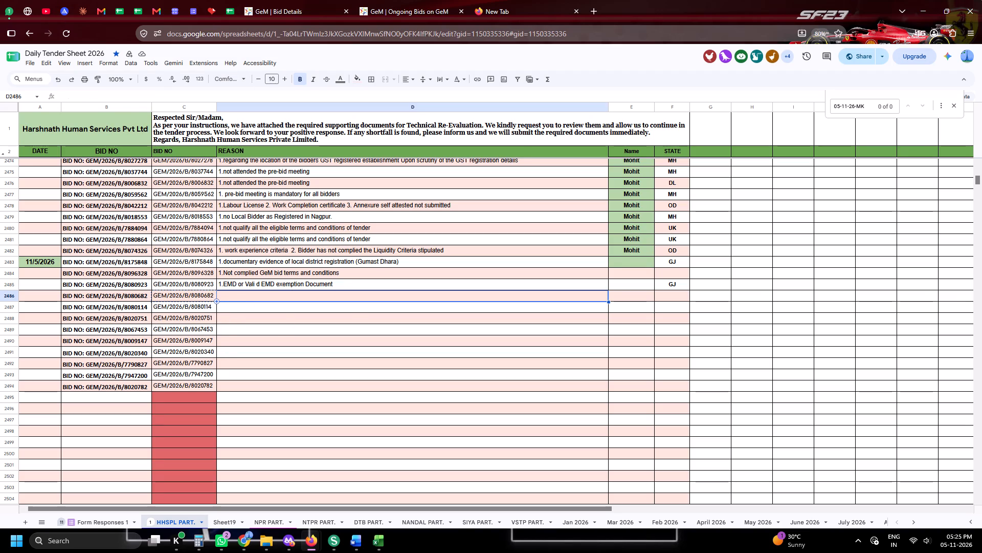
pyautogui.press('Tab')
pyautogui.press('Tab')
pyautogui.write('GJ')
pyautogui.click(567, 306)
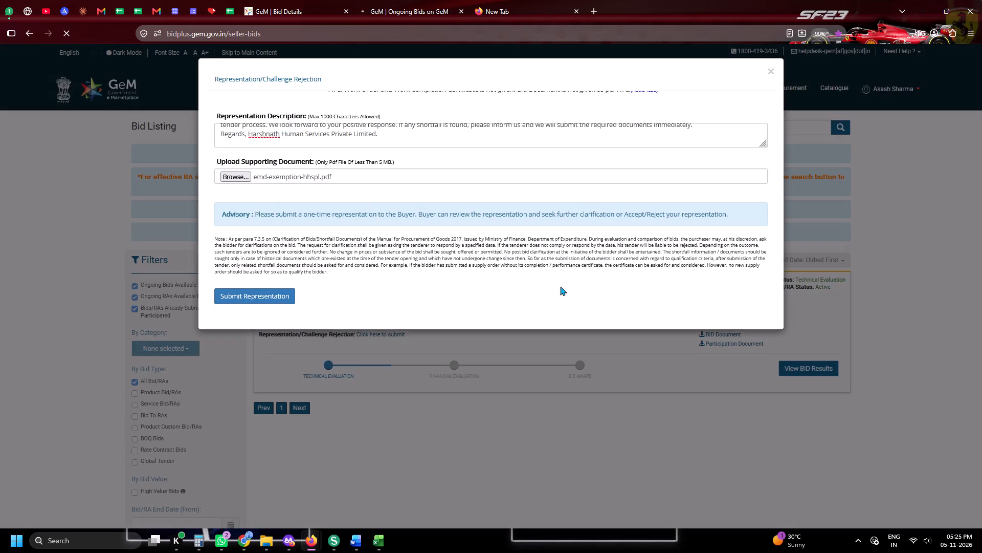
pyautogui.click(307, 0)
# Copy bid number GEM/2026/B/8080114 from the Daily Tender Sheet and find it in the GeM bid listing with Exact Bid Search.
pyautogui.click(232, 0)
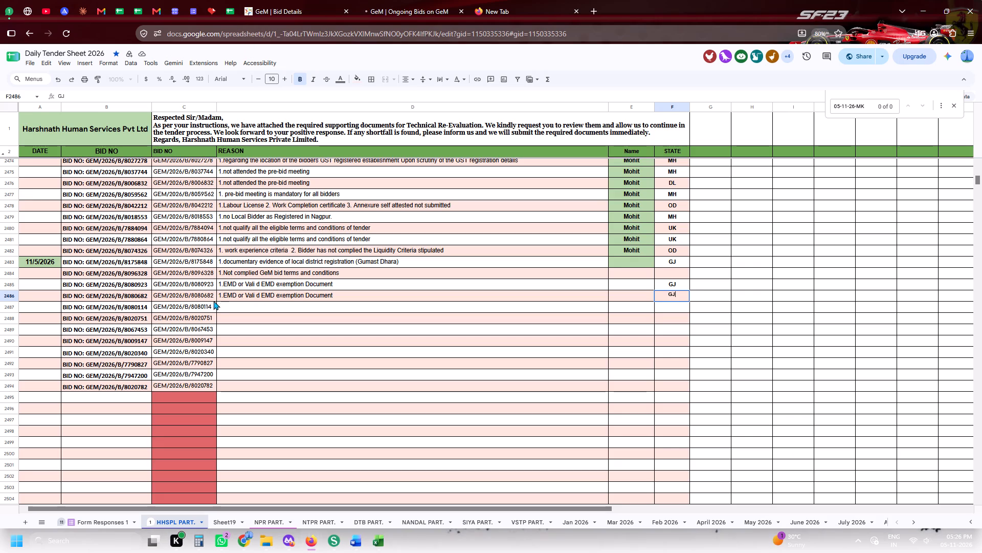
pyautogui.click(208, 307)
pyautogui.hotkey('ctrl', 'c')
pyautogui.hotkey('ctrl', 'c')
pyautogui.hotkey('ctrl', 'c')
pyautogui.click(425, 0)
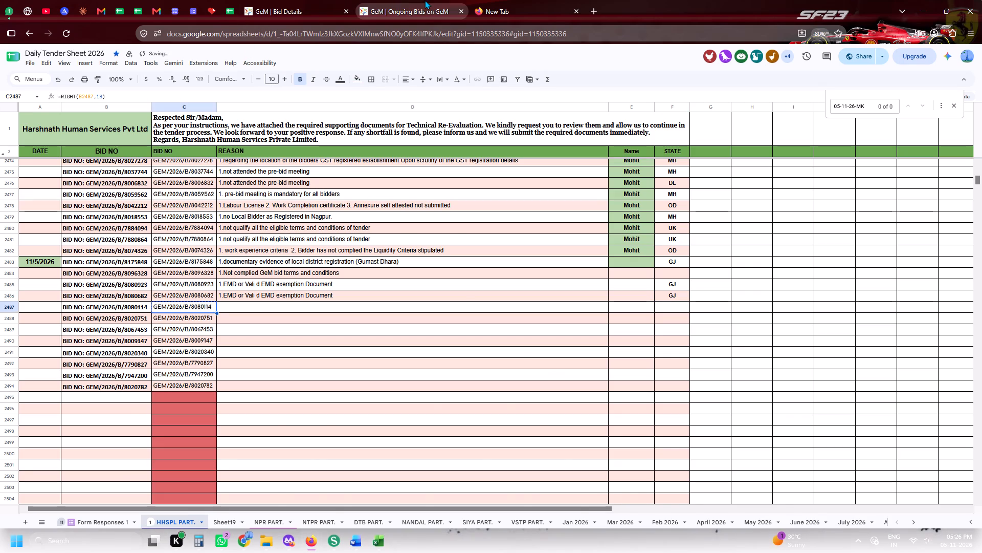
pyautogui.click(671, 134)
pyautogui.hotkey('ctrl', 'v')
pyautogui.click(599, 127)
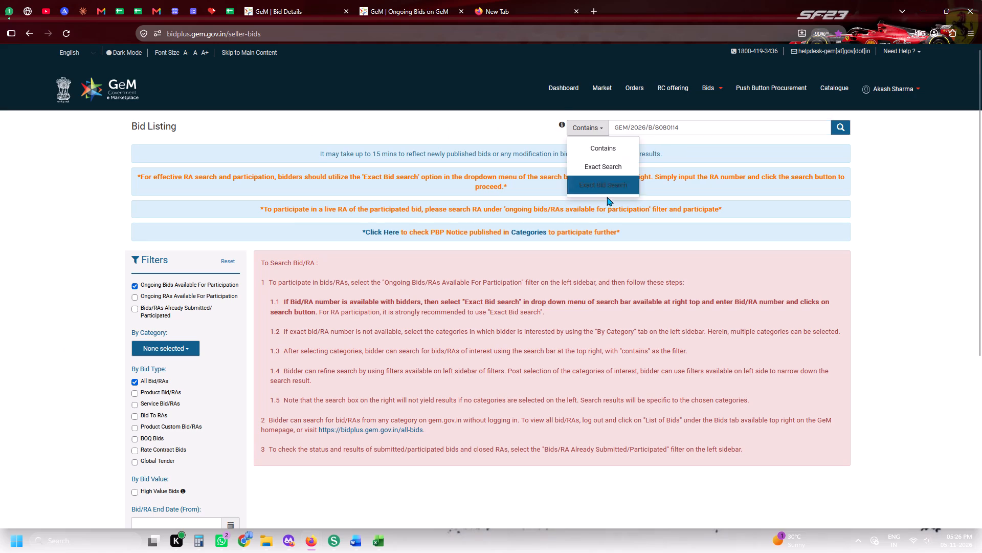
pyautogui.click(607, 188)
pyautogui.click(840, 123)
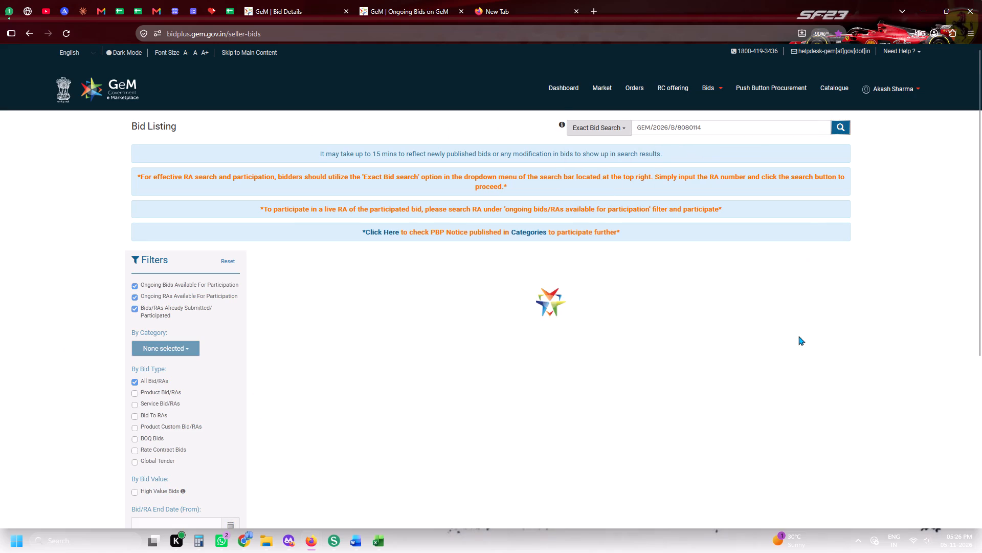
# Open the representation form for GEM/2026/B/8080114 and copy the disqualification comment "All Documents is not given as per Additional Terms and Condition".
pyautogui.click(384, 327)
pyautogui.click(388, 338)
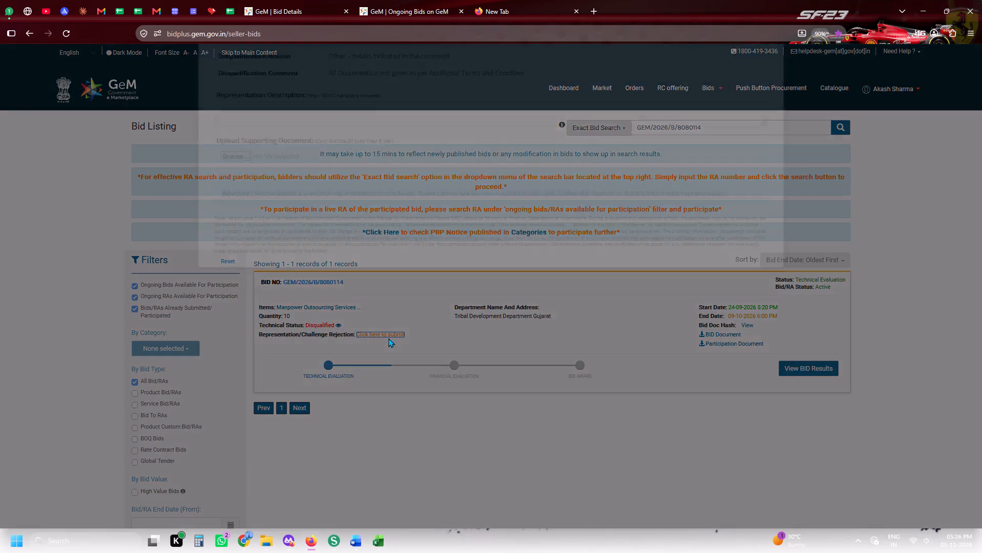
pyautogui.moveTo(322, 132); pyautogui.dragTo(378, 132)
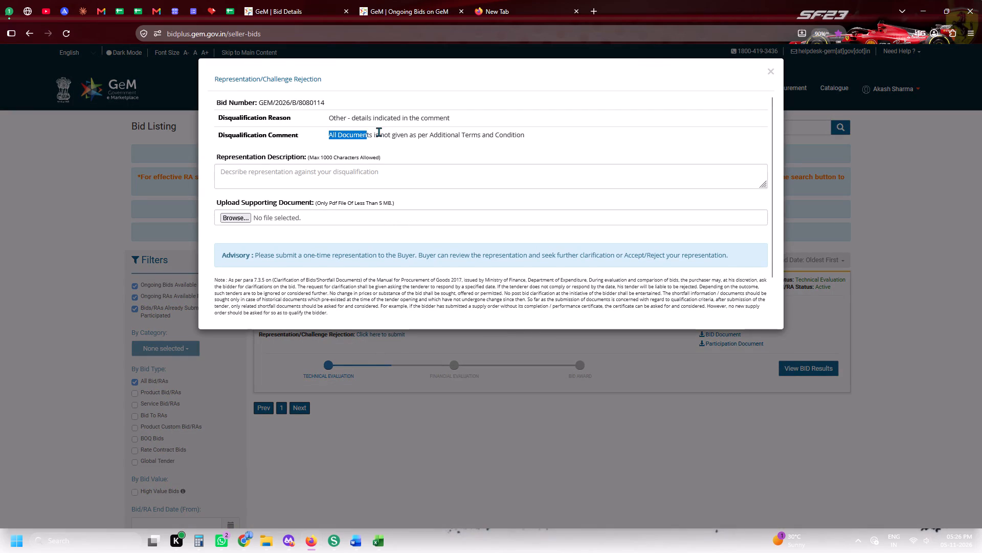
pyautogui.moveTo(378, 132); pyautogui.dragTo(530, 124)
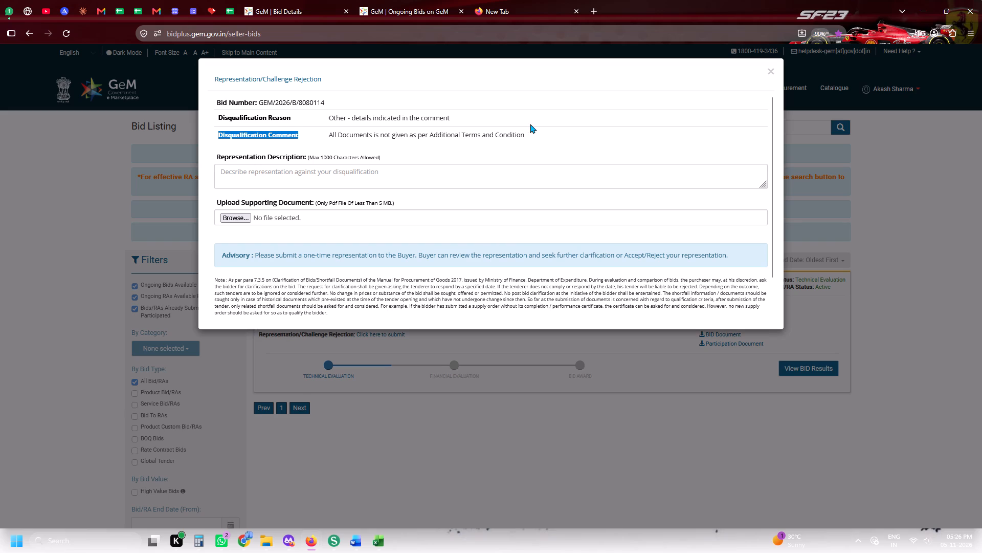
pyautogui.moveTo(530, 124); pyautogui.dragTo(530, 134)
pyautogui.hotkey('ctrl', 'c')
pyautogui.hotkey('ctrl', 'c')
pyautogui.hotkey('ctrl', 'c')
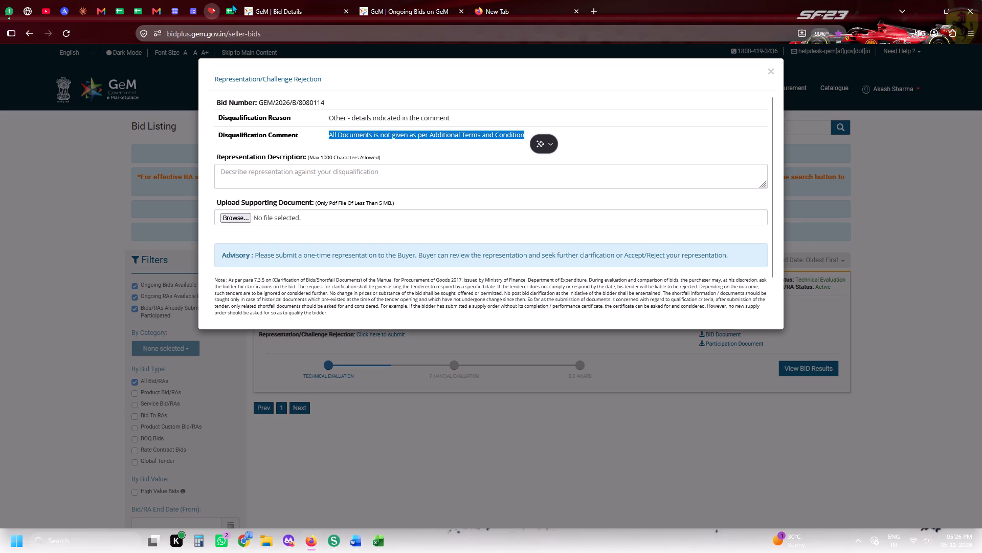
# Log reason "1. All Documents is not given as per Additional Terms and Condition" and state GJ for GEM/2026/B/8080114 in the Daily Tender Sheet.
pyautogui.click(232, 4)
pyautogui.click(260, 309)
pyautogui.write('1.')
pyautogui.hotkey('ctrl', 'v')
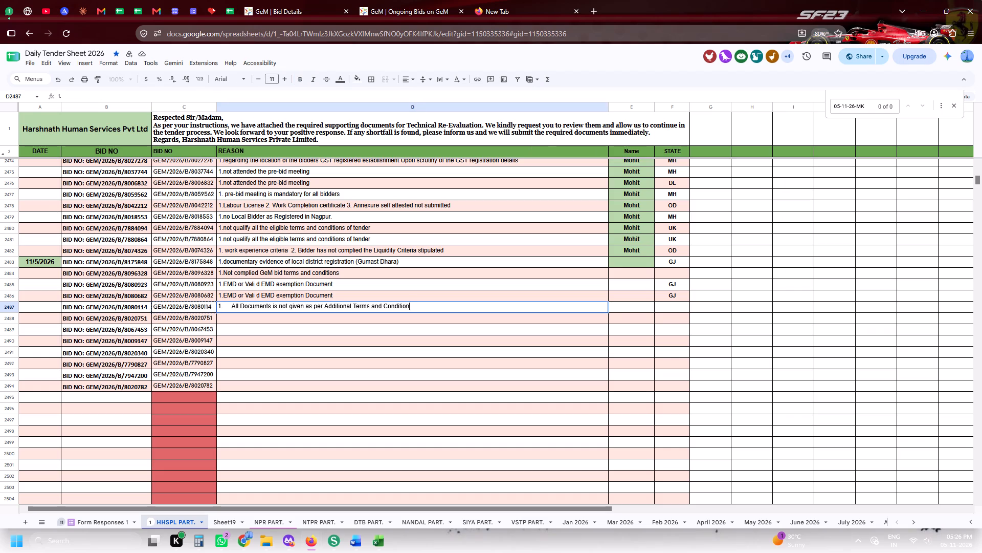
pyautogui.press('Tab')
pyautogui.press('Tab')
pyautogui.hotkey('ctrl', 'd')
# Submit the representation for GEM/2026/B/8080114 with emd-exemption-hhspl attached and the pinned "Respected Sir/Madam" clipboard text as description, clearing unpinned clipboard history.
pyautogui.click(304, 0)
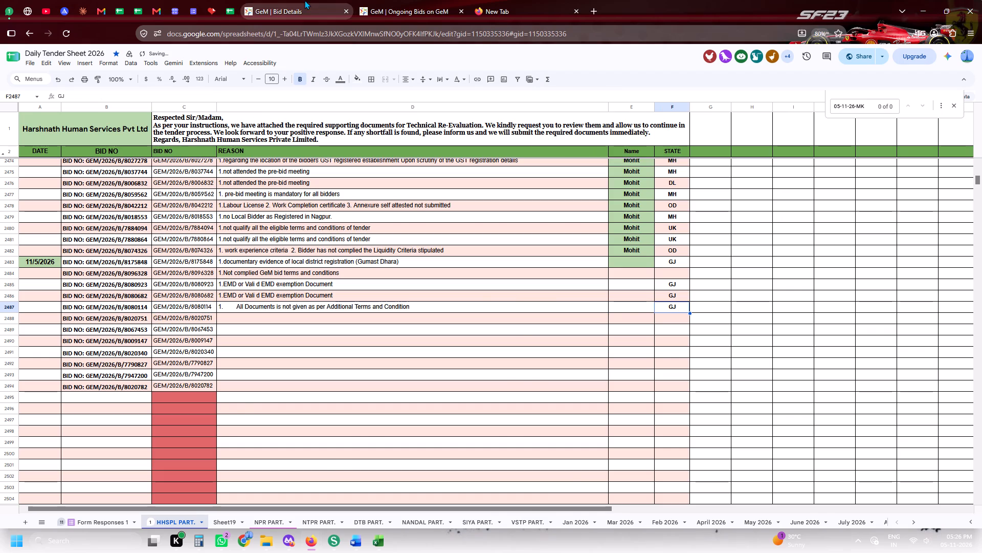
pyautogui.click(408, 0)
pyautogui.click(249, 220)
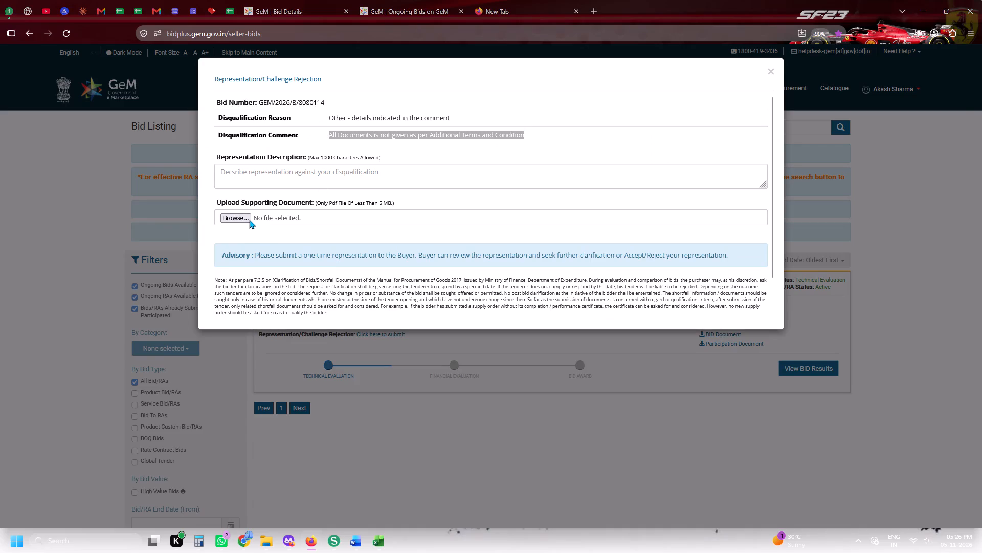
pyautogui.click(810, 174)
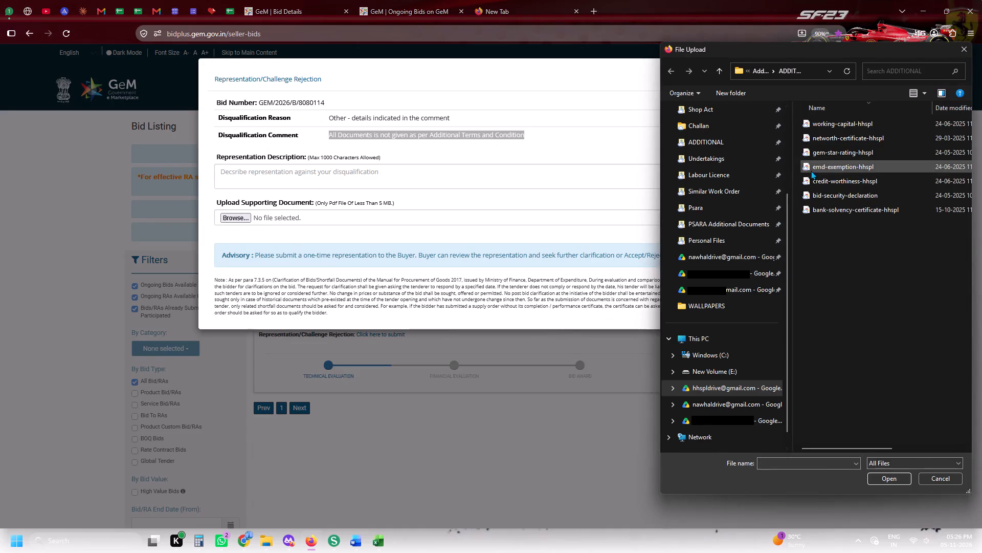
pyautogui.doubleClick(811, 171)
pyautogui.click(387, 173)
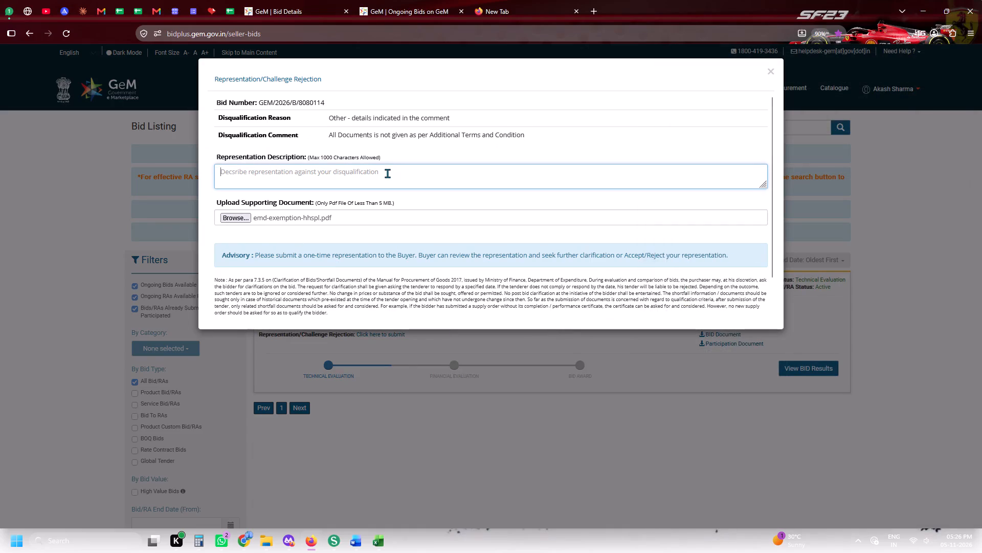
pyautogui.press('super+v')
pyautogui.click(376, 231)
pyautogui.click(302, 362)
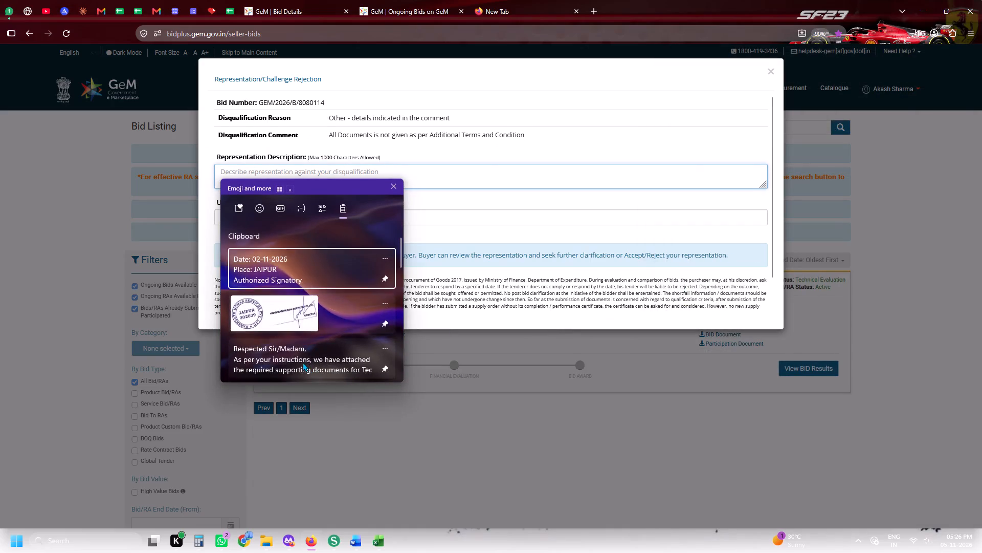
pyautogui.hotkey('ctrl', 'v')
pyautogui.scroll(-6, 298, 296)
pyautogui.click(296, 296)
pyautogui.click(293, 296)
# Copy bid number GEM/2026/B/8020751 from the Daily Tender Sheet and reopen the List of Bids from the bid participation page.
pyautogui.click(225, 0)
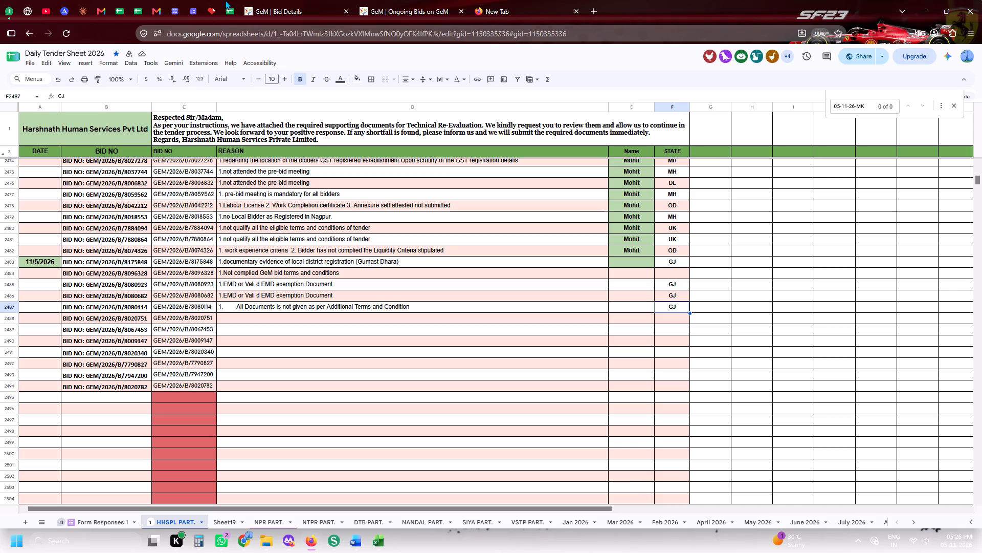
pyautogui.click(205, 318)
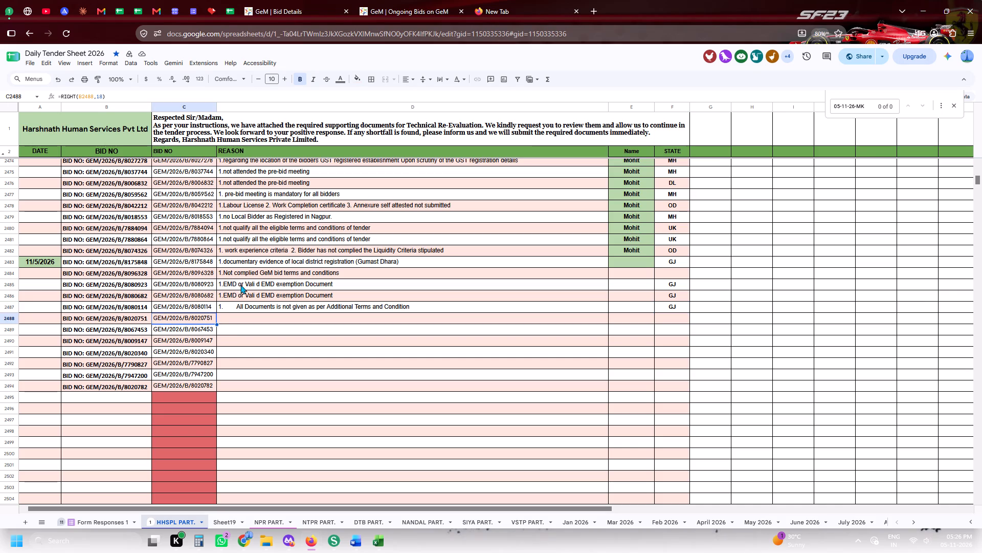
pyautogui.hotkey('ctrl', 'c')
pyautogui.hotkey('ctrl', 'c')
pyautogui.click(294, 0)
pyautogui.click(696, 96)
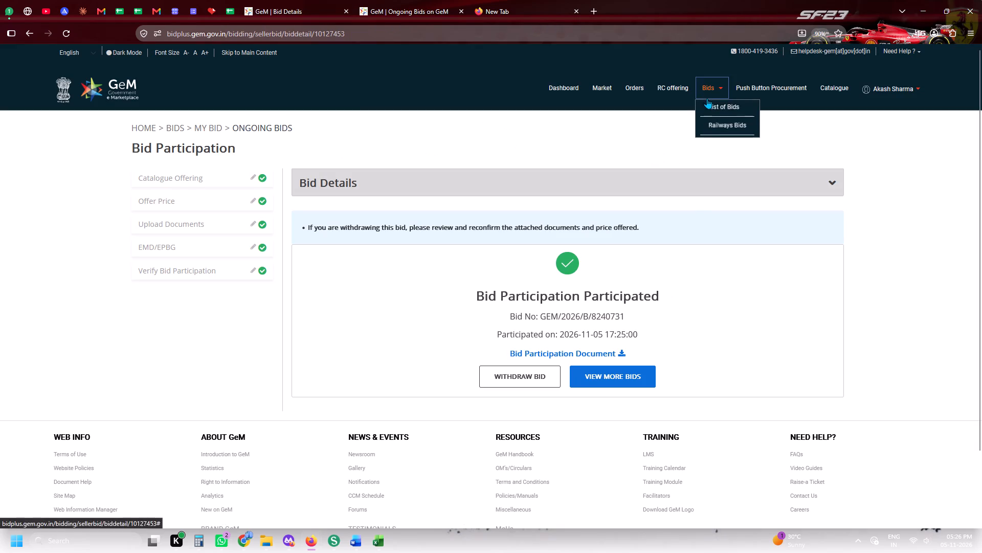
pyautogui.click(708, 99)
pyautogui.click(709, 105)
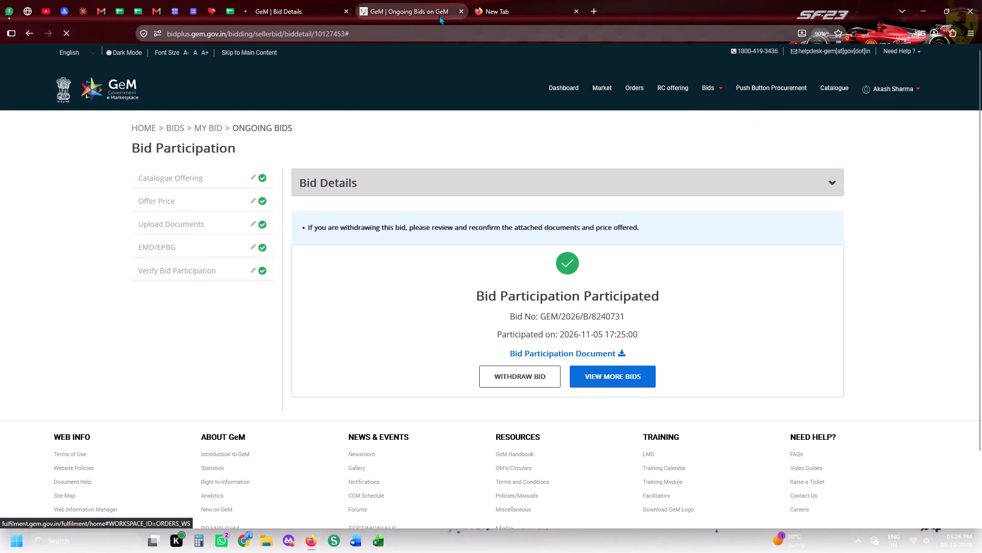
# Acknowledge the submission of the representation for GEM/2026/B/8080114.
pyautogui.click(419, 0)
pyautogui.click(306, 0)
pyautogui.click(632, 131)
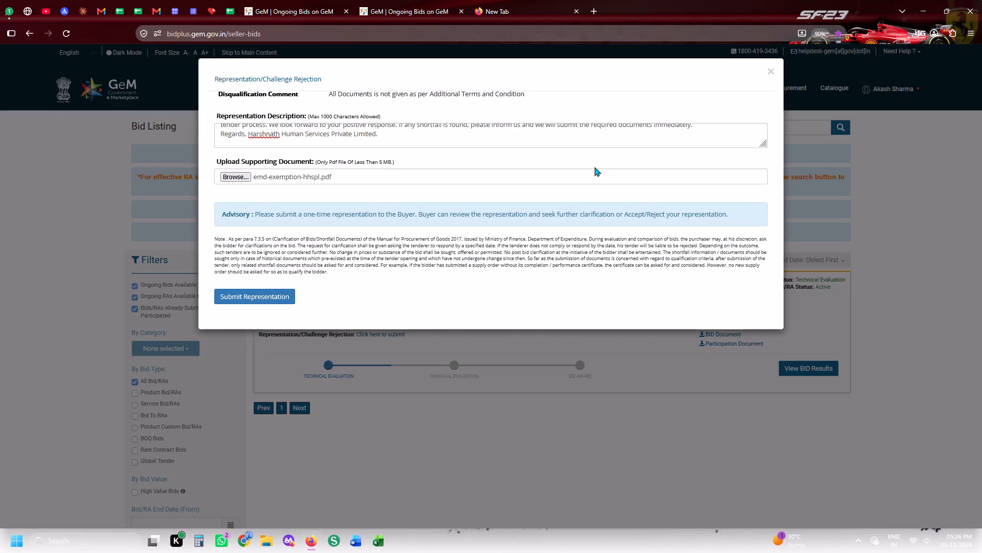
pyautogui.click(560, 307)
# Find GEM/2026/B/8020751 in the GeM bid listing with Exact Bid Search.
pyautogui.click(291, 0)
pyautogui.click(670, 130)
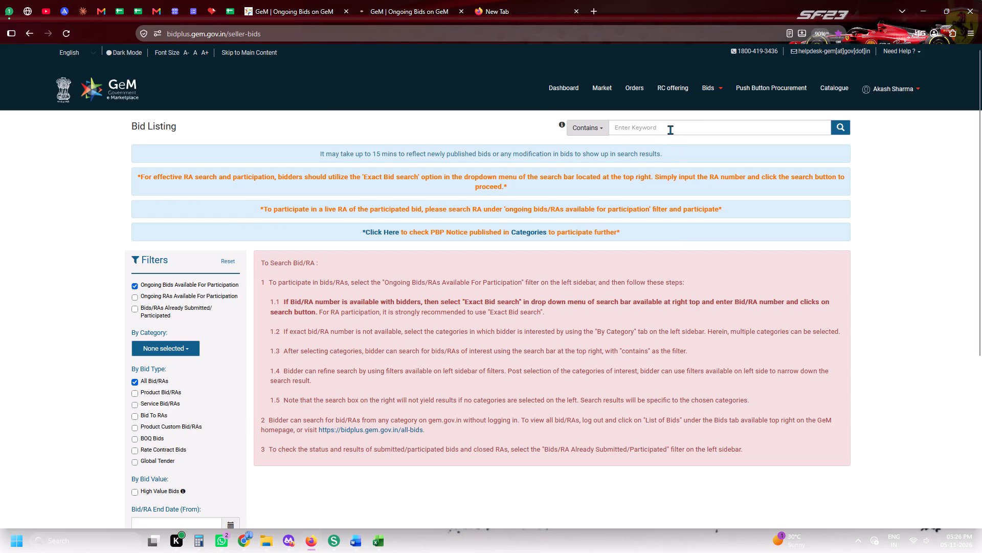
pyautogui.hotkey('ctrl', 'v')
pyautogui.click(594, 125)
pyautogui.click(615, 193)
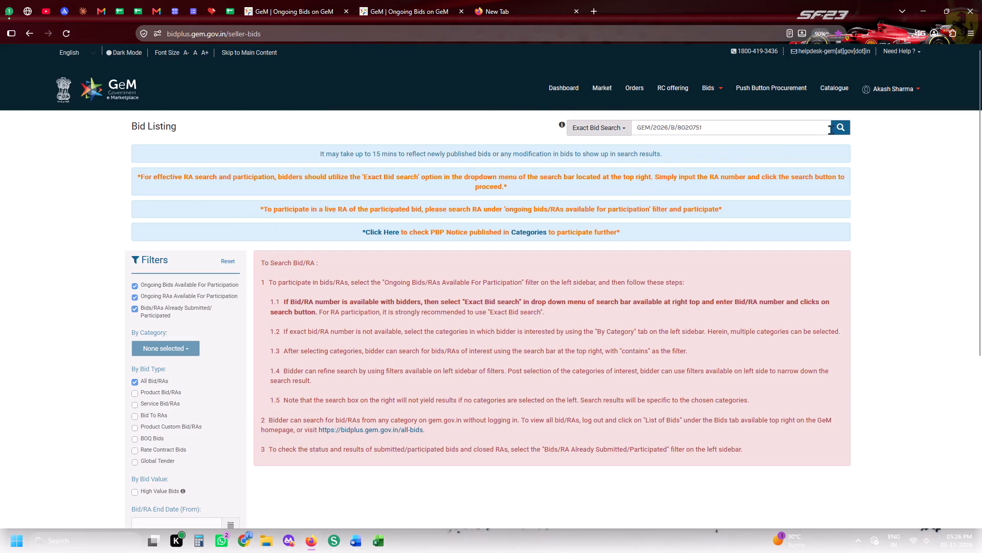
pyautogui.doubleClick(831, 130)
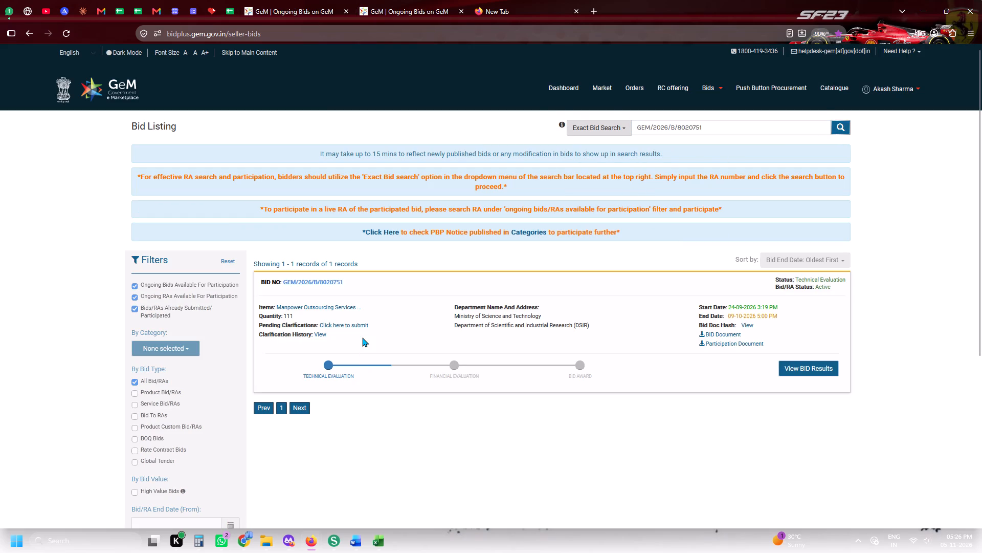
pyautogui.click(361, 331)
pyautogui.click(358, 325)
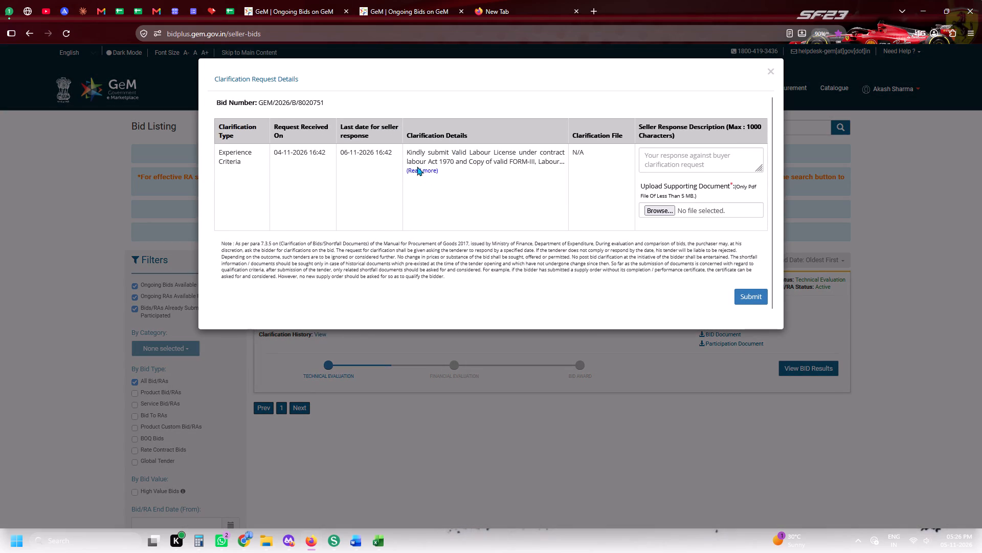
pyautogui.click(417, 167)
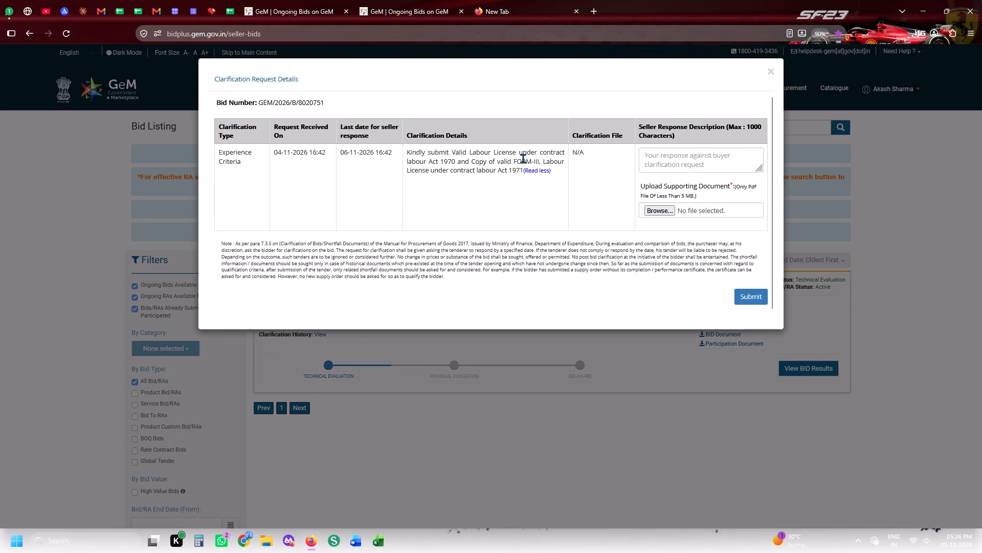
pyautogui.moveTo(470, 154); pyautogui.dragTo(517, 151)
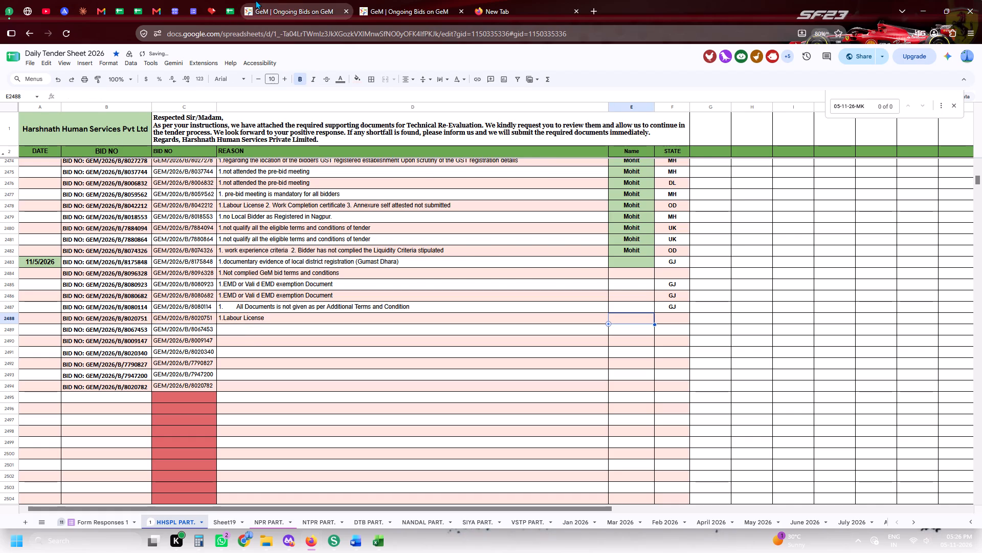
# Open the bid document for GEM/2026/B/8020751, closing the two spare tabs, and examine the consignee address for the state.
pyautogui.click(255, 0)
pyautogui.click(386, 0)
pyautogui.click(307, 0)
pyautogui.click(382, 332)
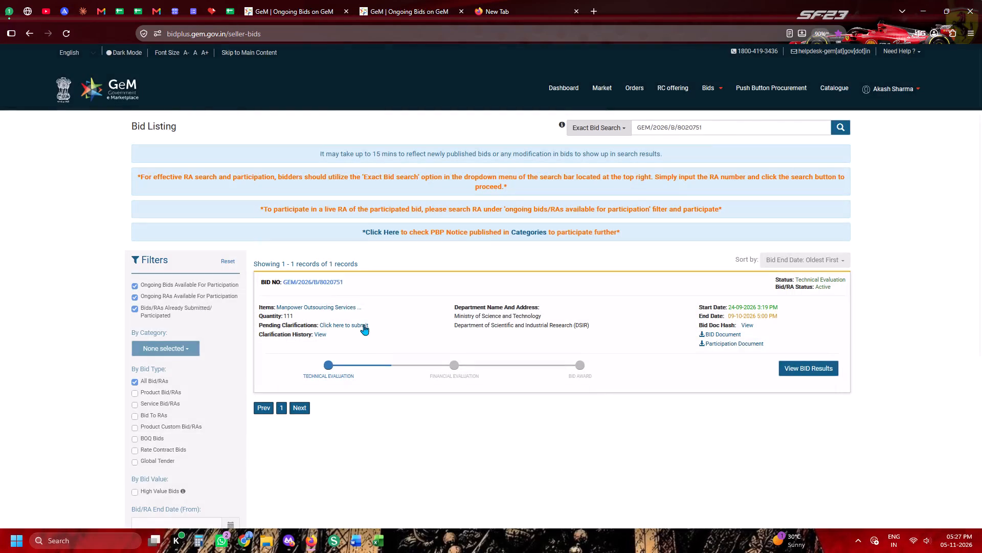
pyautogui.click(337, 280)
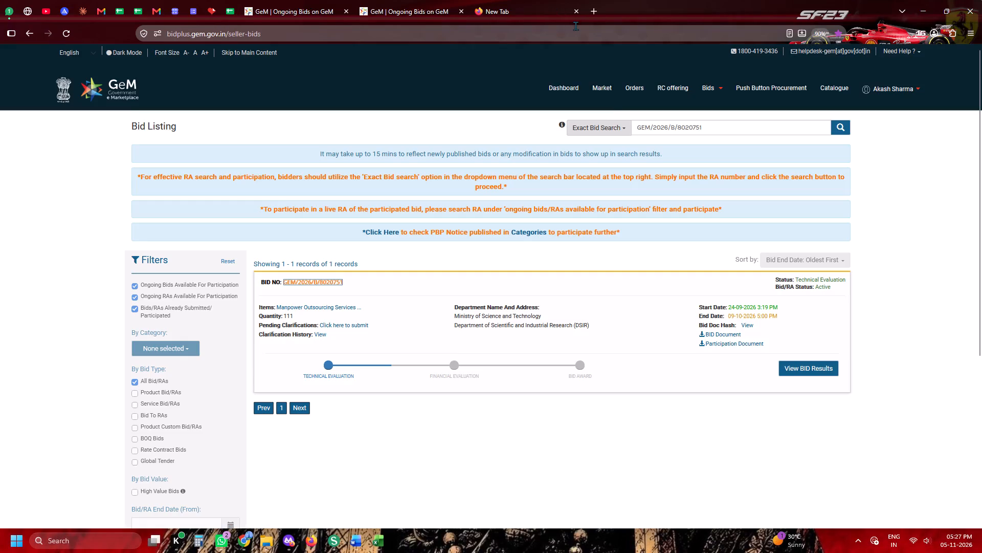
pyautogui.click(575, 14)
pyautogui.click(463, 12)
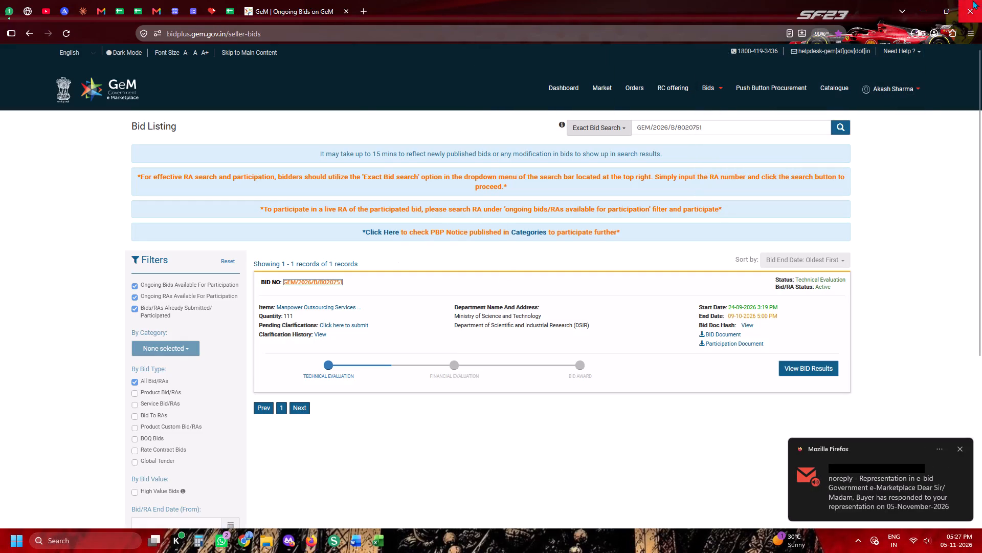
pyautogui.click(908, 33)
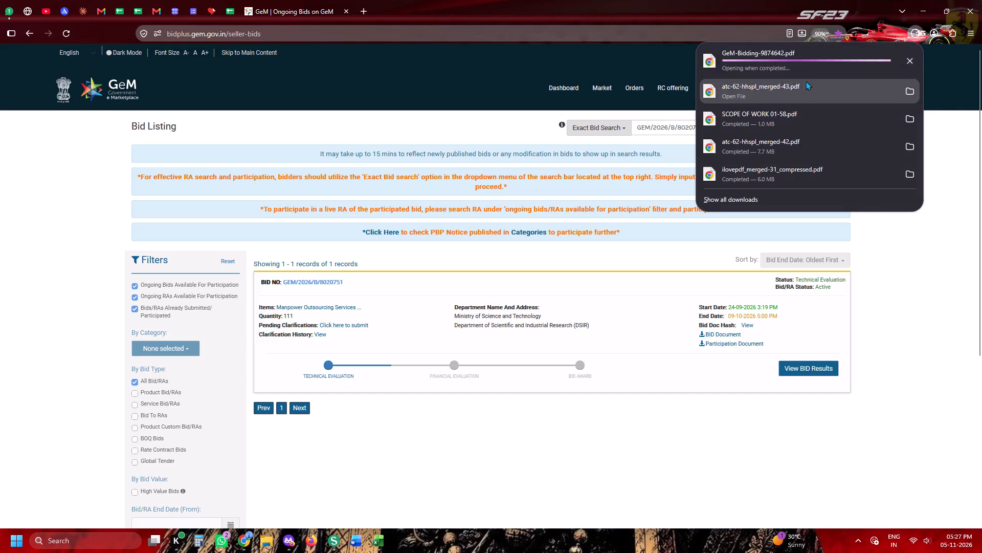
pyautogui.click(480, 260)
pyautogui.scroll(-6, 480, 260)
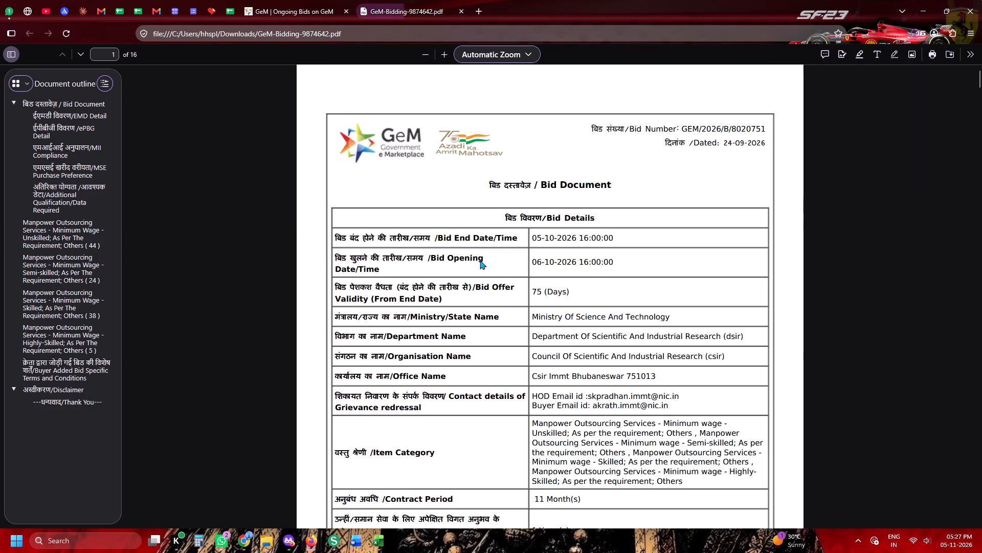
pyautogui.scroll(-20, 480, 260)
pyautogui.scroll(-20, 480, 260)
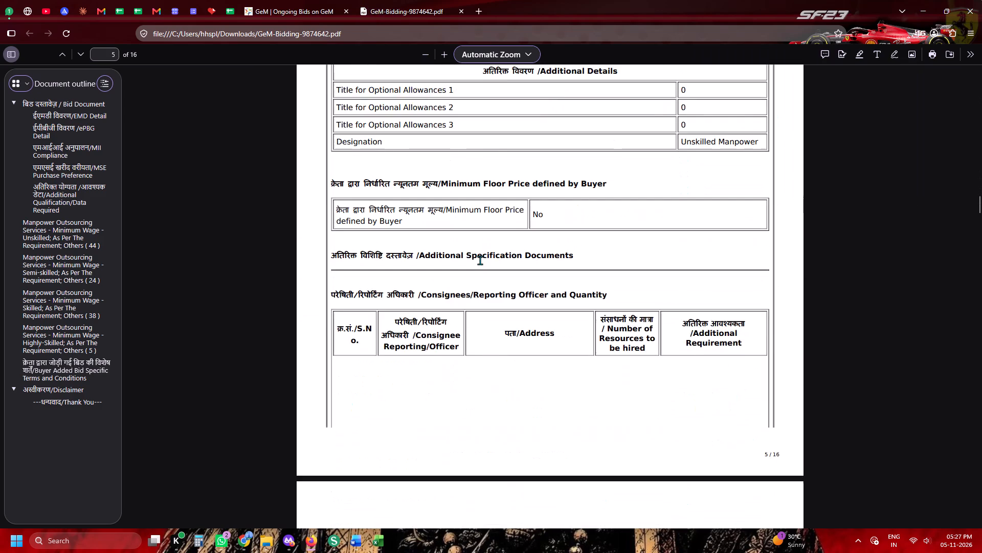
pyautogui.scroll(-7, 480, 260)
# Attach undertaking-labour-licence from the Undertakings folder as supporting document for the pending clarification on GEM/2026/B/8020751.
pyautogui.click(327, 0)
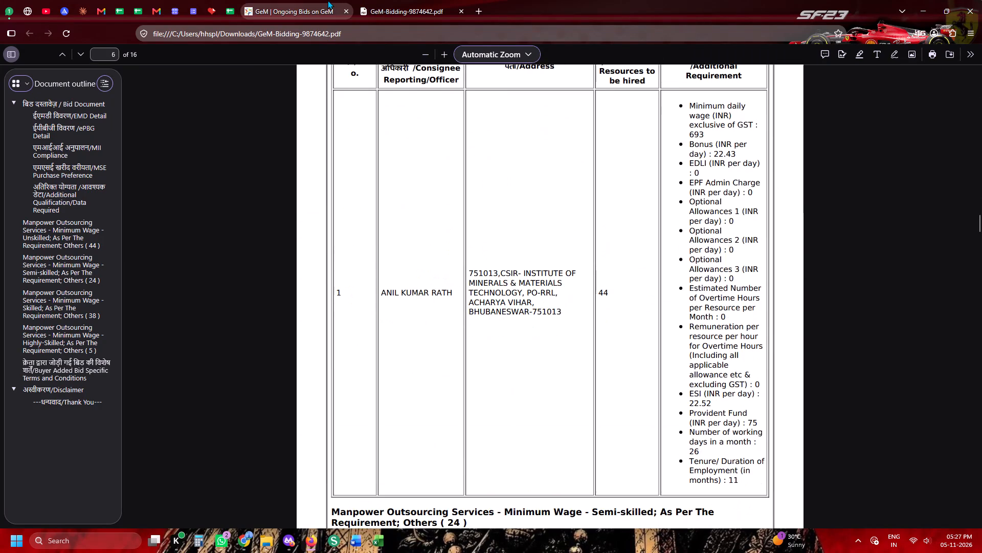
pyautogui.click(371, 324)
pyautogui.click(358, 324)
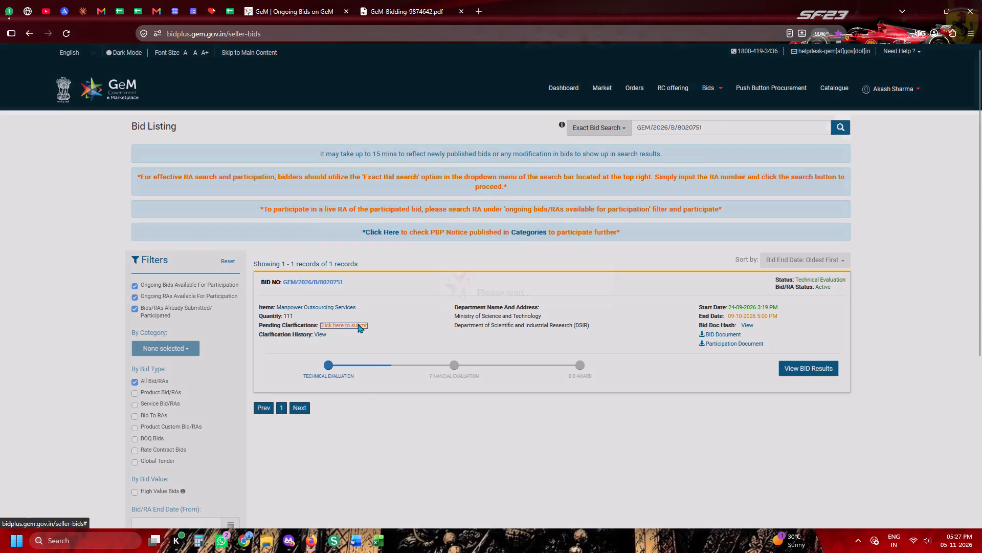
pyautogui.scroll(4, 514, 230)
pyautogui.click(637, 207)
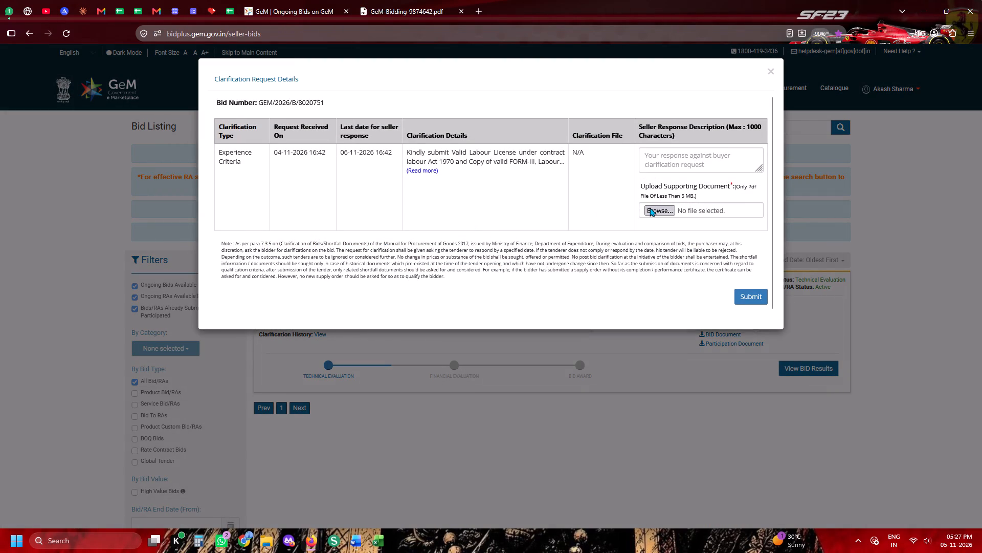
pyautogui.click(650, 207)
pyautogui.scroll(11, 684, 285)
pyautogui.click(684, 273)
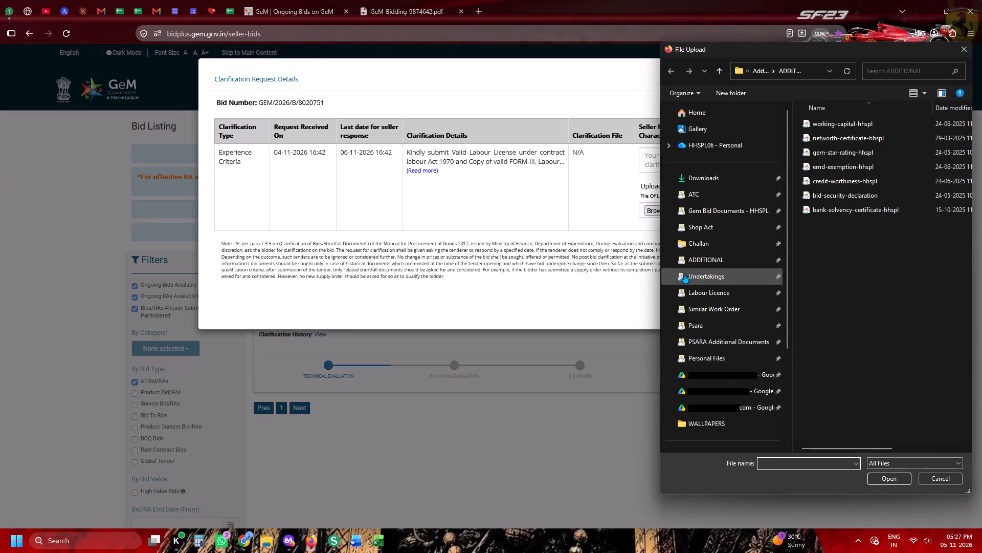
pyautogui.scroll(-7, 881, 271)
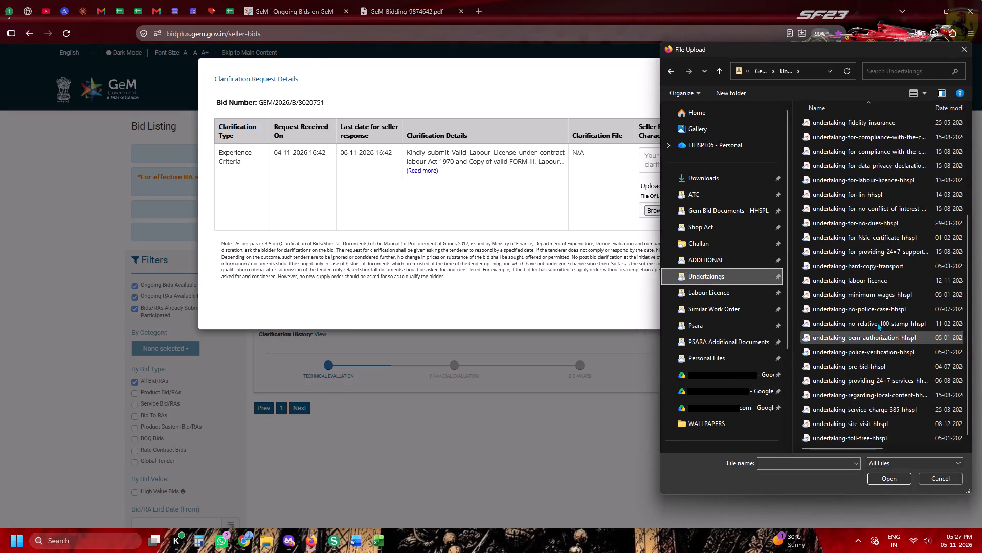
pyautogui.doubleClick(872, 281)
# Submit the clarification for GEM/2026/B/8020751 with the pinned "Respected Sir/Madam" clipboard text as seller response, clearing unpinned clipboard history.
pyautogui.click(716, 162)
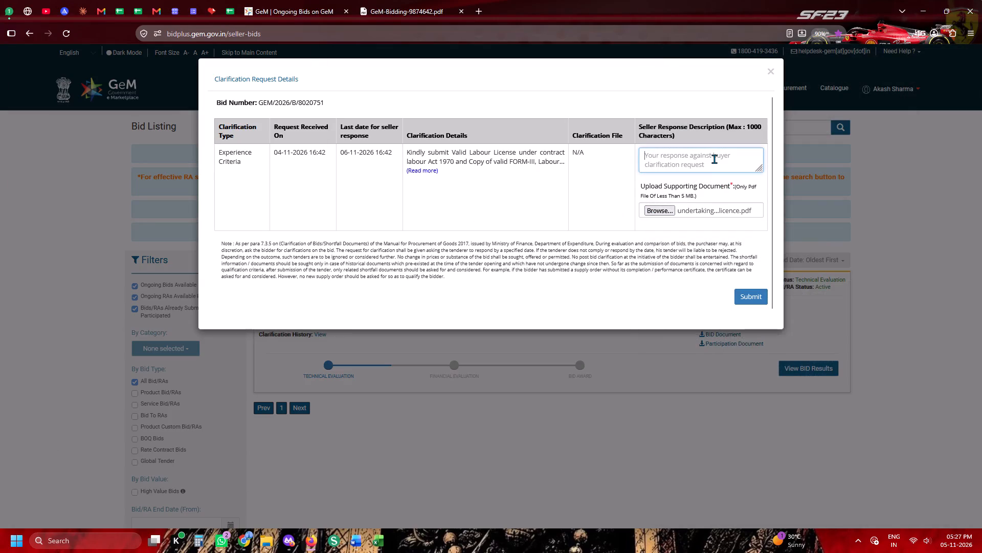
pyautogui.press('super+v')
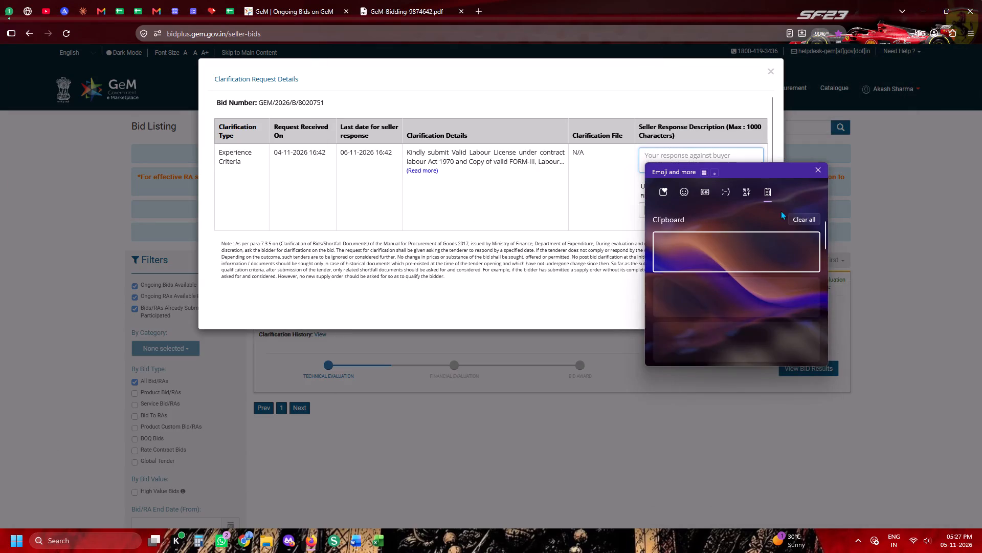
pyautogui.click(792, 211)
pyautogui.click(802, 217)
pyautogui.click(729, 342)
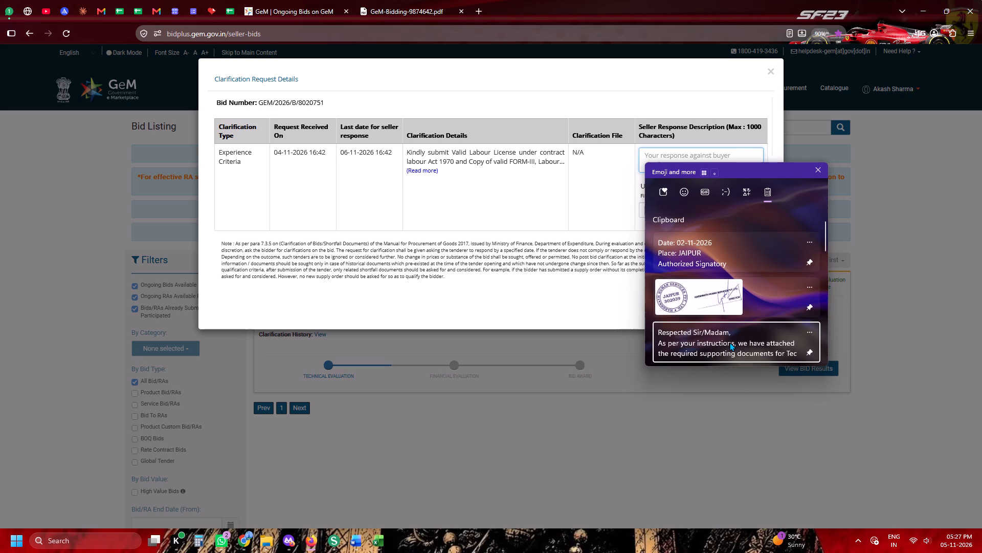
pyautogui.hotkey('ctrl', 'v')
pyautogui.scroll(-6, 690, 256)
pyautogui.click(758, 295)
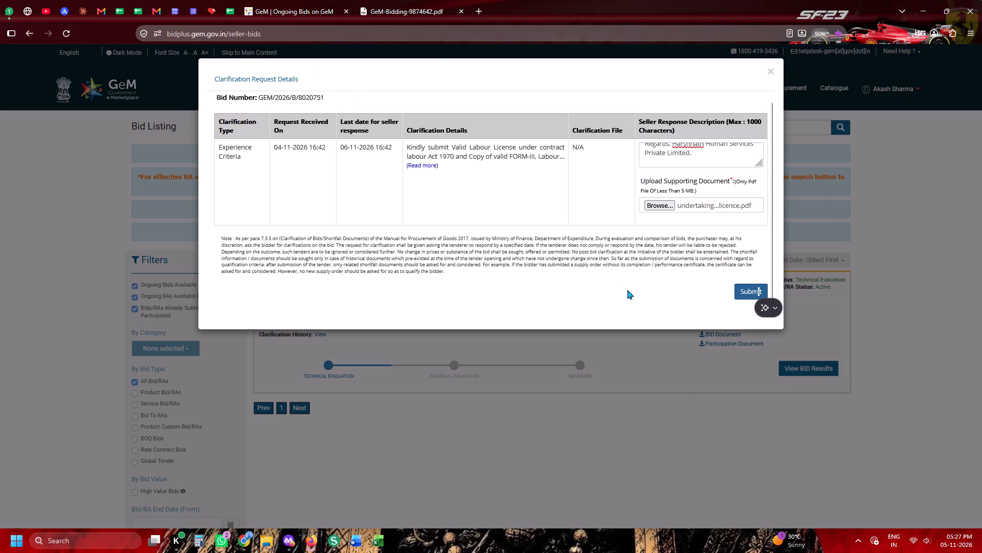
pyautogui.doubleClick(731, 291)
pyautogui.click(751, 293)
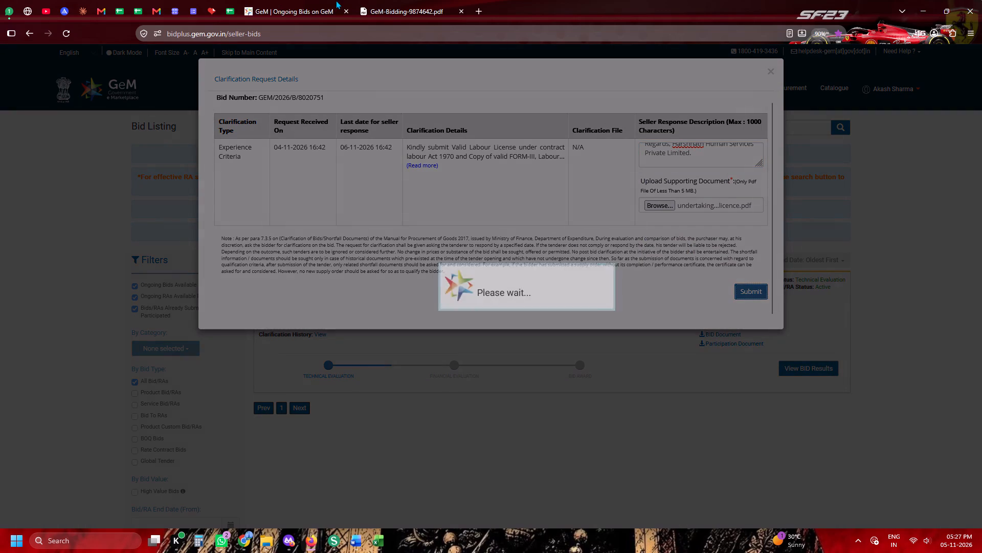
pyautogui.click(224, 0)
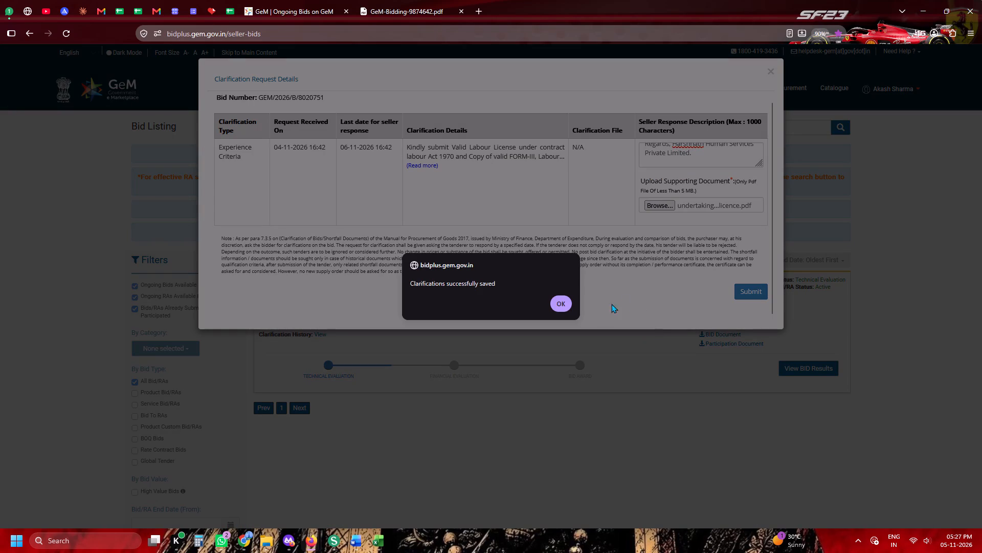
pyautogui.click(559, 305)
# Enter state OD for GEM/2026/B/8020751 in the Daily Tender Sheet.
pyautogui.click(226, 12)
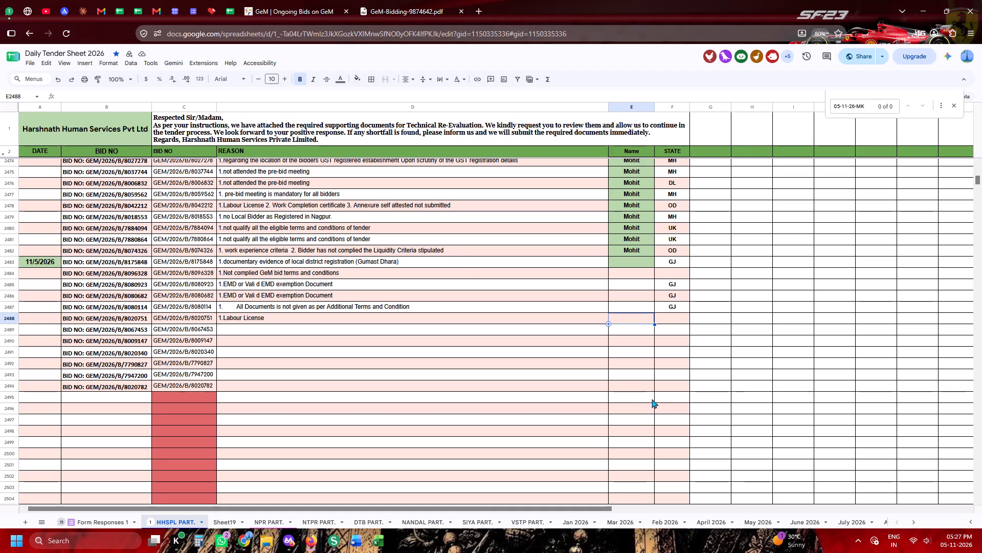
pyautogui.click(678, 323)
pyautogui.write('OD')
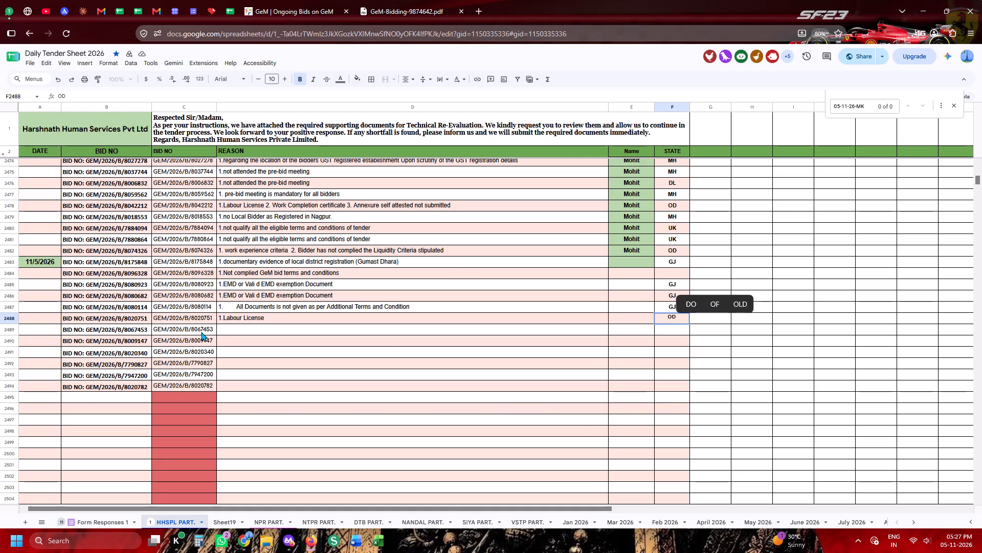
# Find bid GEM/2026/B/8067453 on GeM using Exact Bid Search and open its representation form against the rejection.
pyautogui.click(201, 332)
pyautogui.hotkey('ctrl', 'c')
pyautogui.hotkey('ctrl', 'c')
pyautogui.hotkey('ctrl', 'c')
pyautogui.hotkey('ctrl', 'c')
pyautogui.click(284, 3)
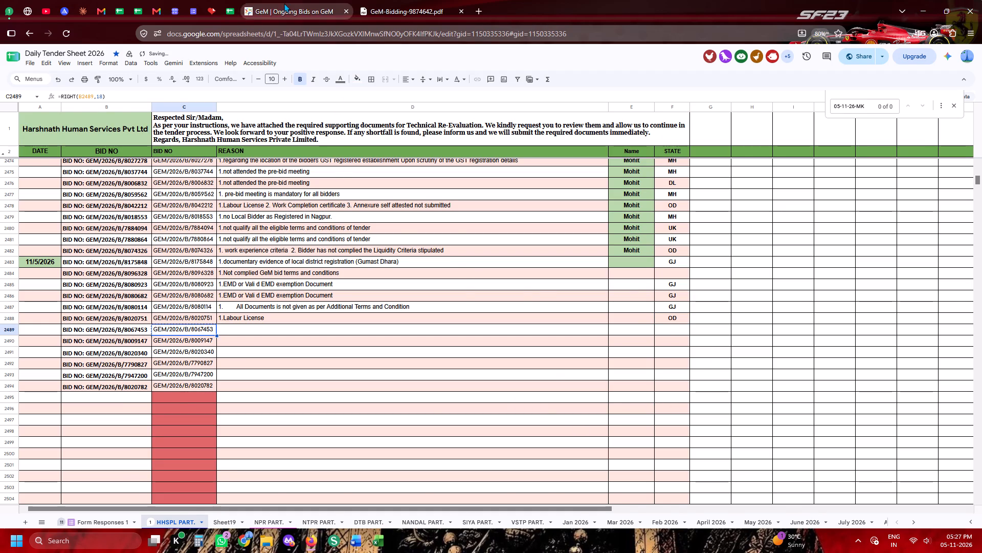
pyautogui.click(628, 131)
pyautogui.hotkey('ctrl', 'v')
pyautogui.click(594, 121)
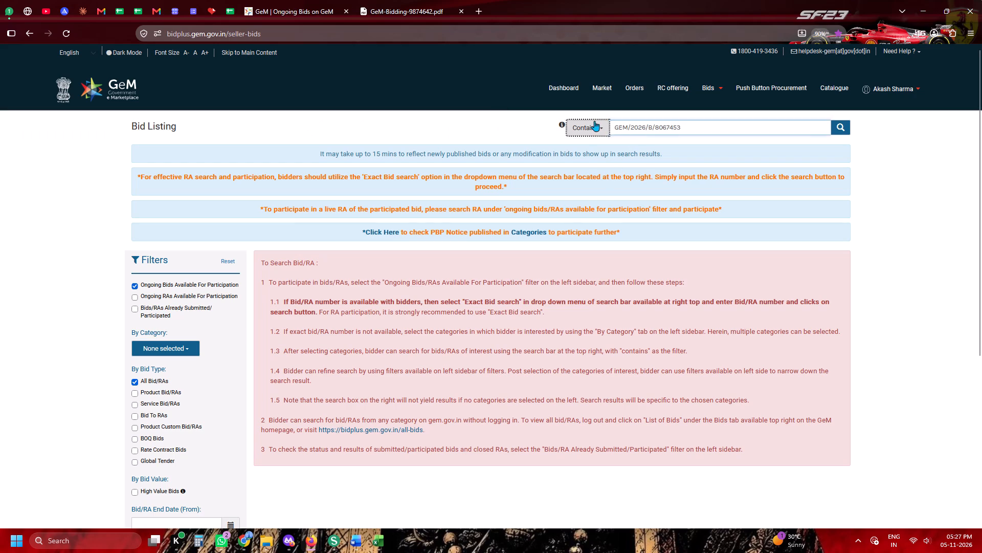
pyautogui.click(598, 187)
pyautogui.click(836, 130)
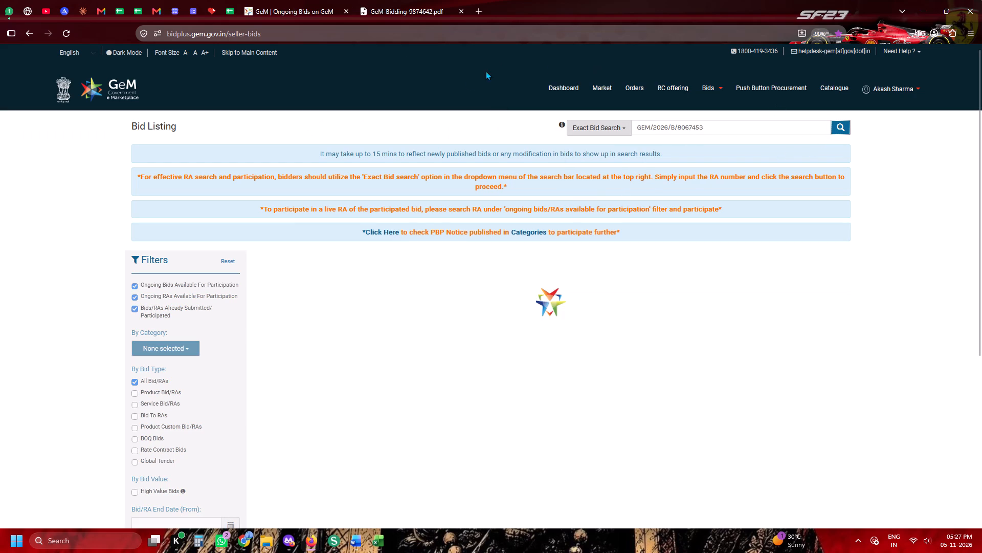
pyautogui.click(394, 335)
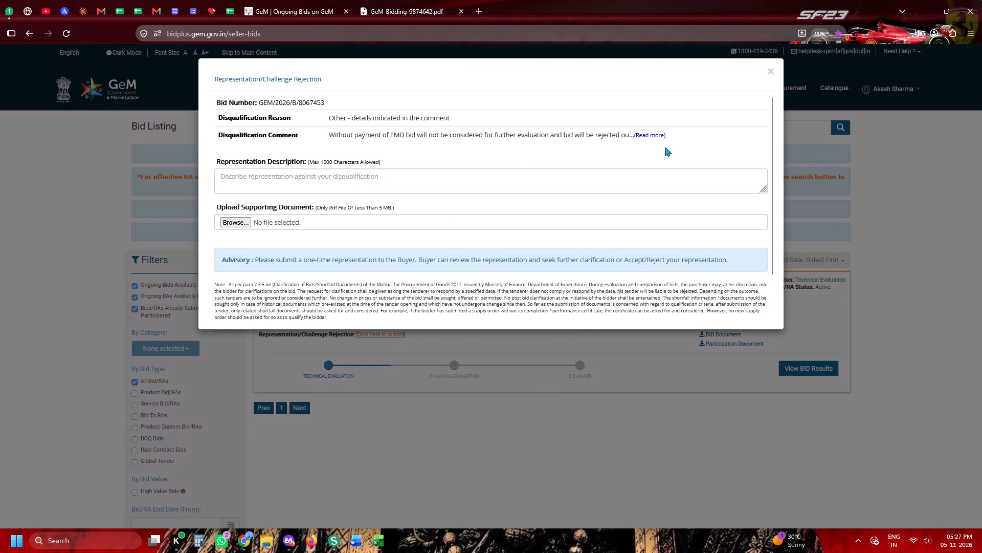
# Log "1.Without payment of EMD bid will not be considered" from the disqualification comment as reason for GEM/2026/B/8067453 in the Daily Tender Sheet.
pyautogui.click(655, 132)
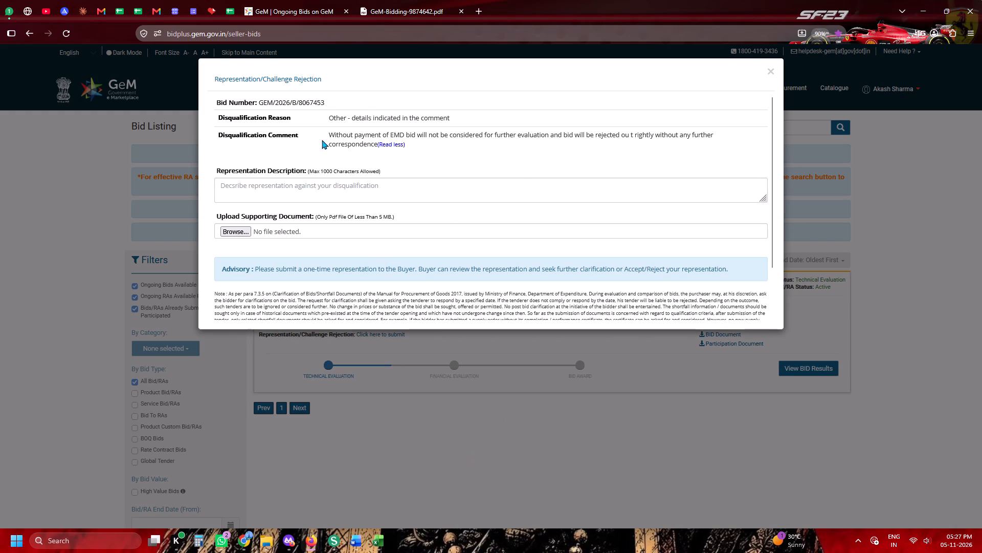
pyautogui.moveTo(326, 137); pyautogui.dragTo(464, 141)
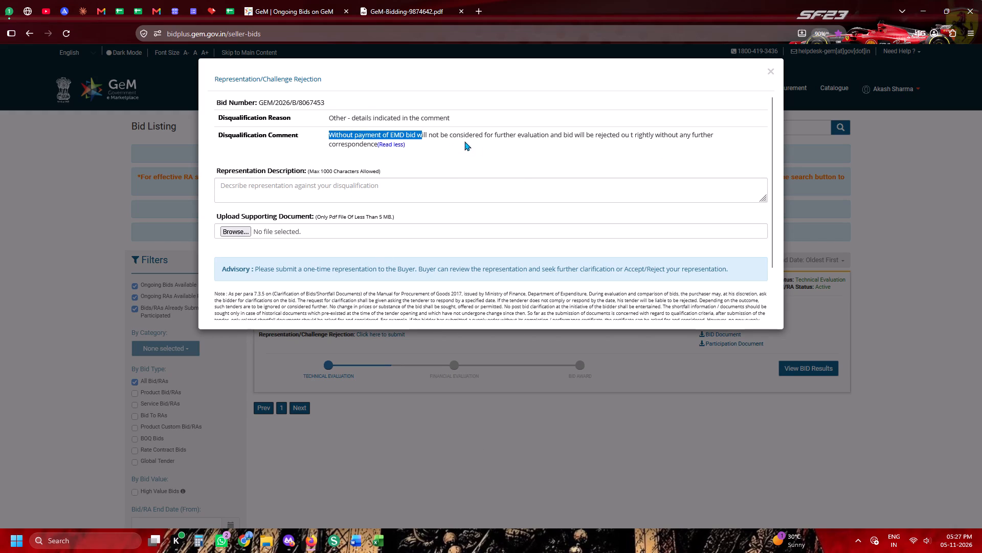
pyautogui.moveTo(464, 141); pyautogui.dragTo(482, 137)
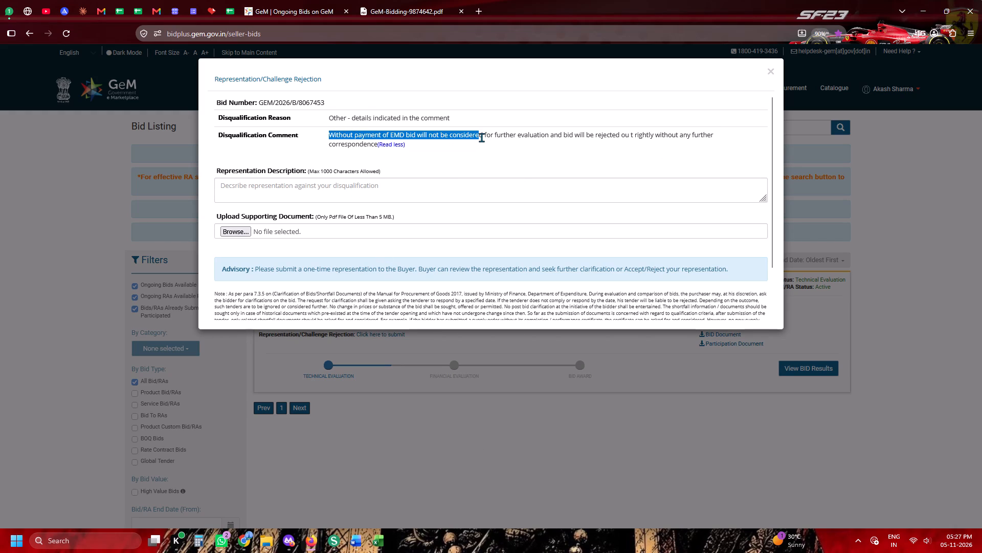
pyautogui.hotkey('ctrl', 'c')
pyautogui.hotkey('ctrl', 'c')
pyautogui.hotkey('ctrl', 'c')
pyautogui.click(227, 20)
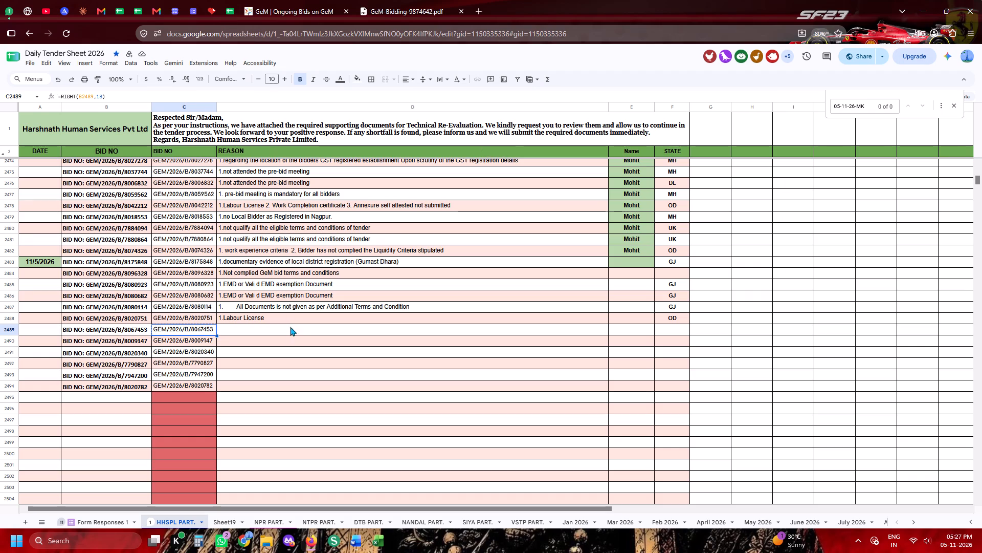
pyautogui.click(290, 330)
pyautogui.write('1.')
pyautogui.hotkey('ctrl', 'v')
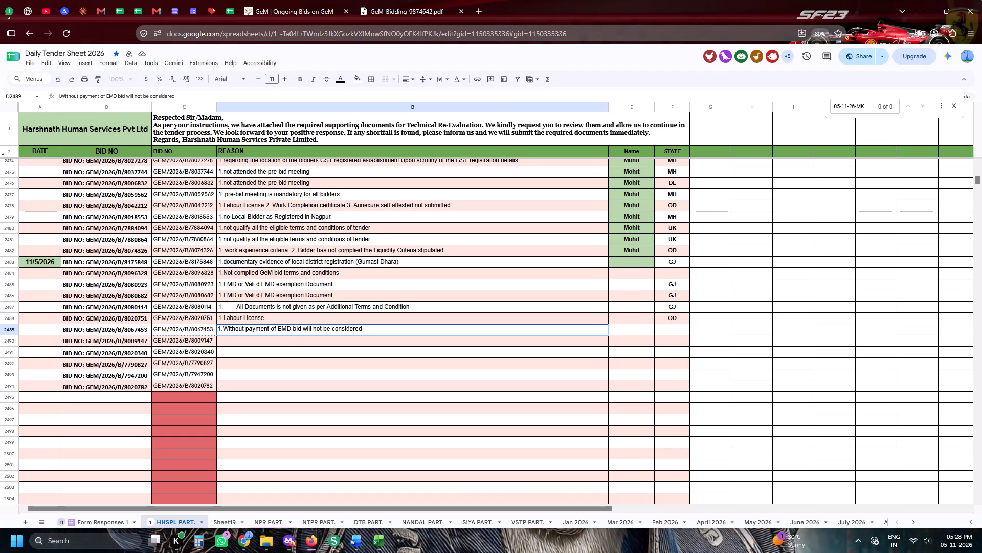
pyautogui.press('Tab')
# Reopen the representation form for GEM/2026/B/8067453 and attach emd-exemption-hhspl.pdf from the ADDITIONAL folder as supporting document.
pyautogui.click(319, 0)
pyautogui.click(489, 466)
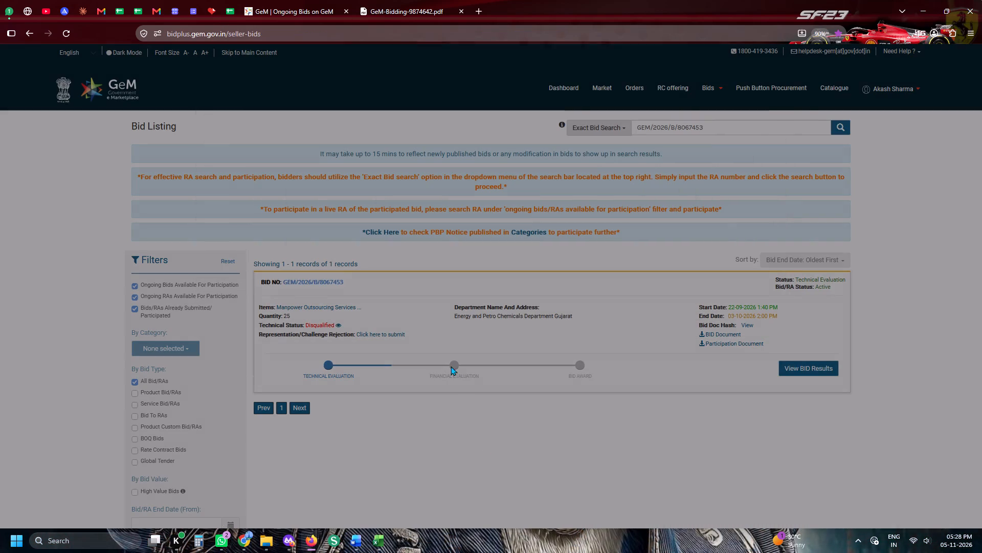
pyautogui.click(394, 334)
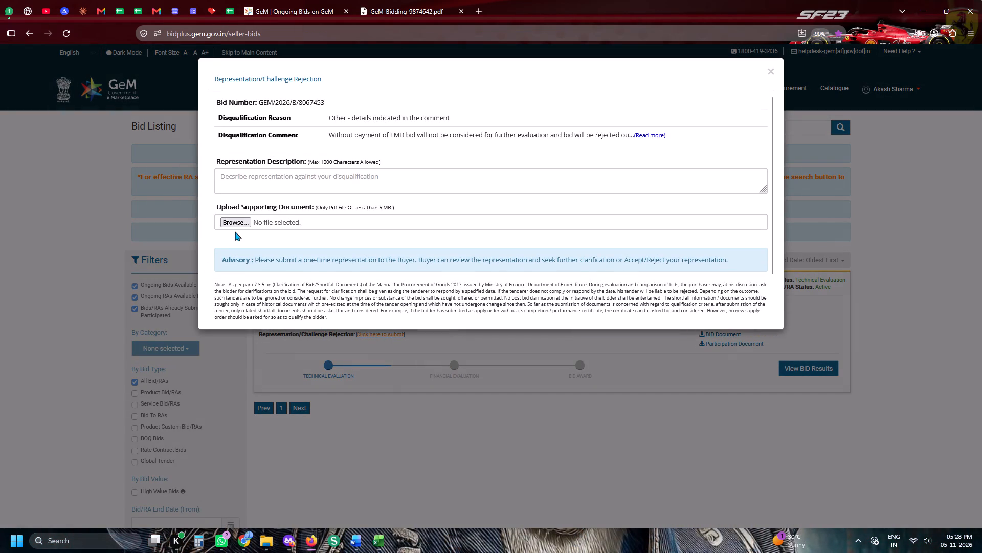
pyautogui.click(235, 226)
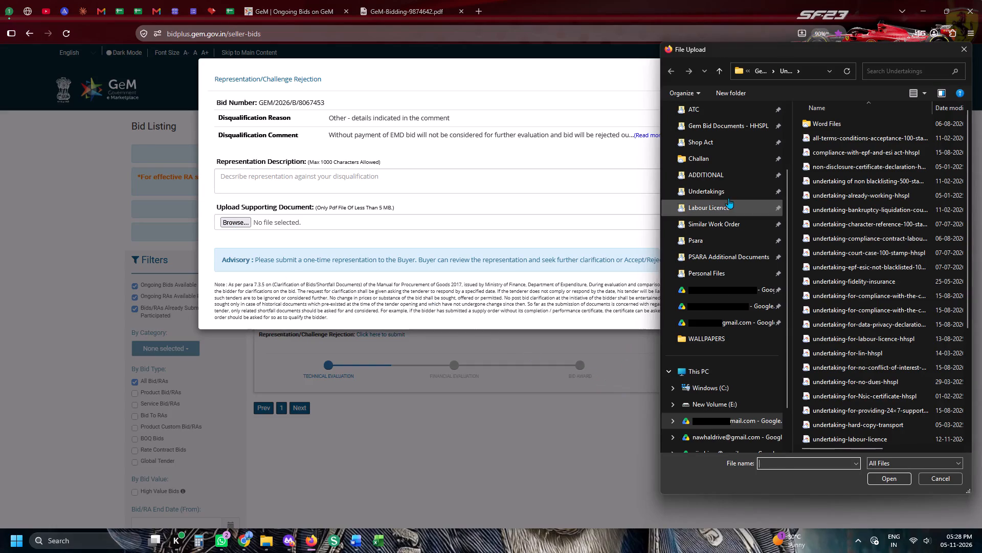
pyautogui.scroll(4, 743, 232)
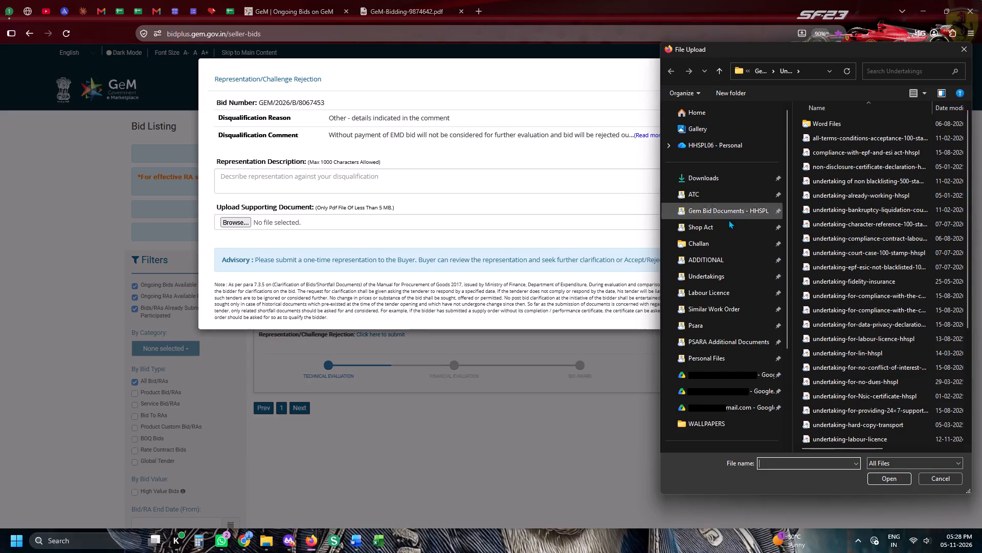
pyautogui.click(728, 259)
pyautogui.doubleClick(837, 168)
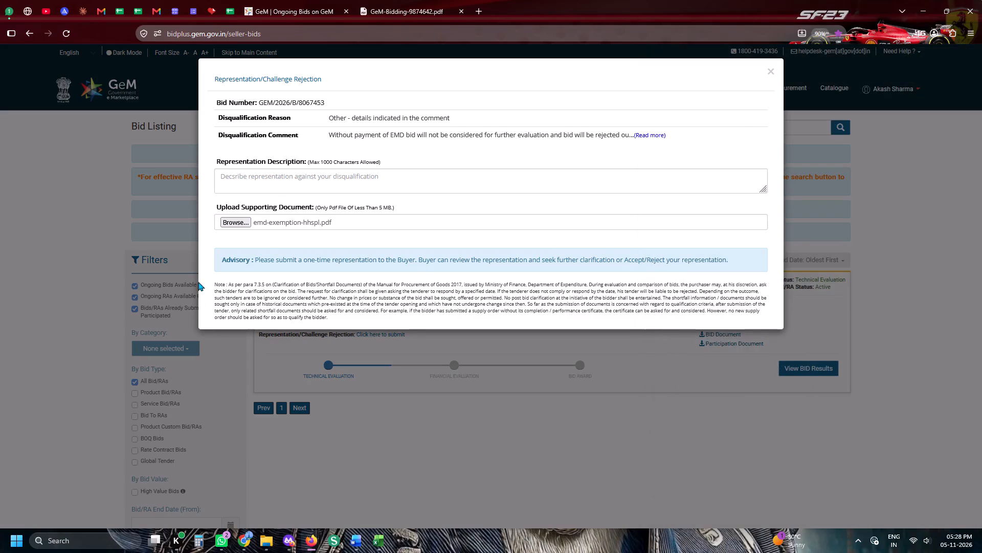
# Submit the representation for GEM/2026/B/8067453 with the pinned "Respected Sir/Madam" clipboard text as description, clearing unpinned clipboard history.
pyautogui.click(237, 173)
pyautogui.press('super+v')
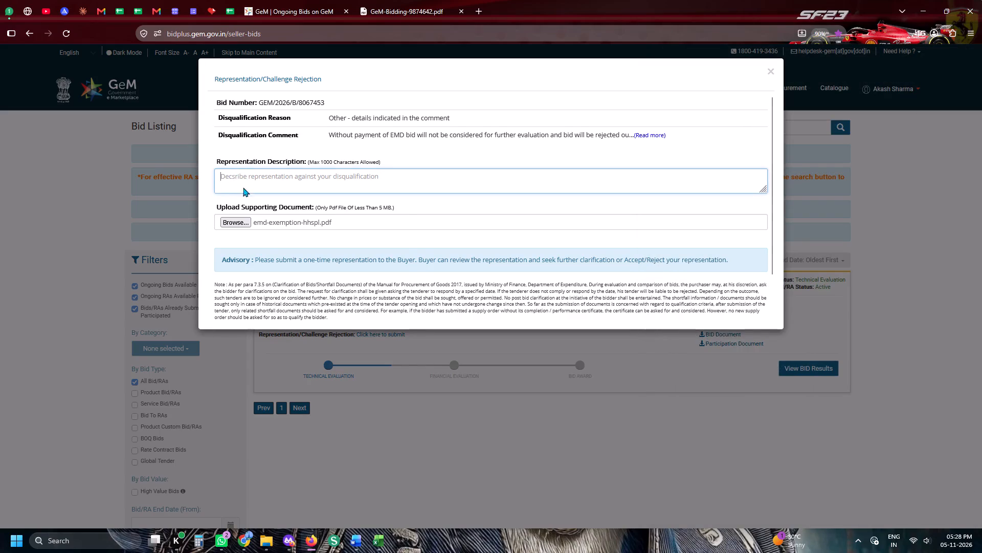
pyautogui.click(382, 238)
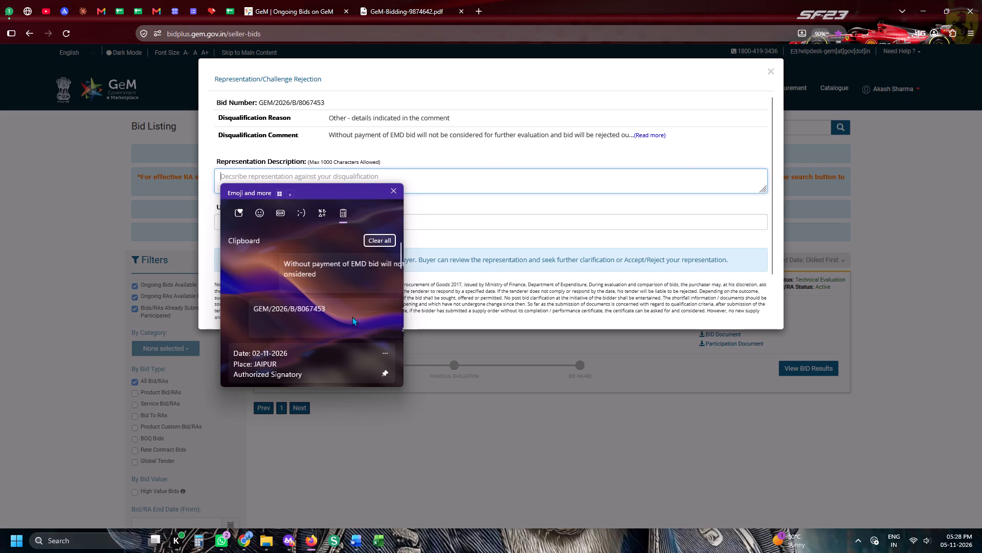
pyautogui.click(303, 361)
pyautogui.hotkey('ctrl', 'v')
pyautogui.scroll(-5, 305, 288)
pyautogui.click(292, 294)
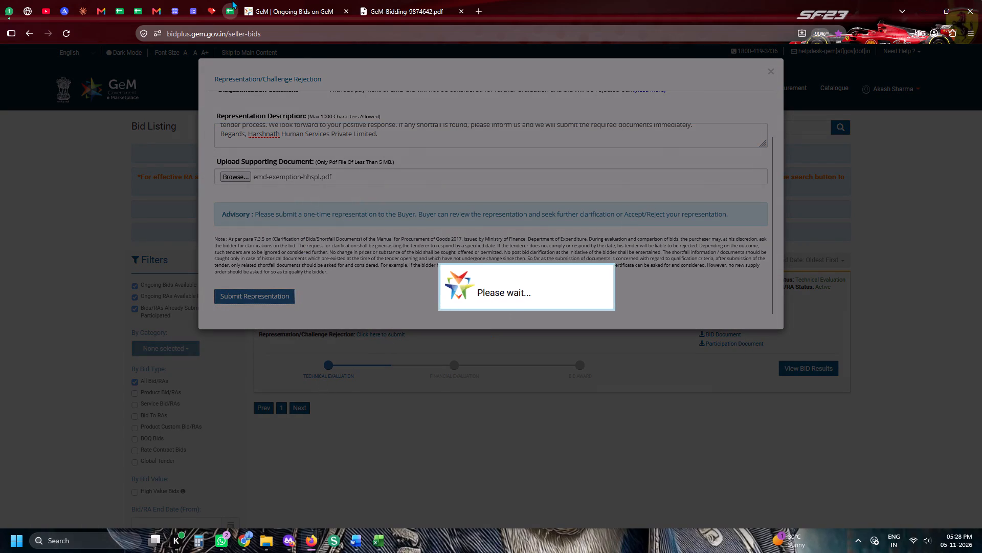
# Fill the name Mohit down the Name column of the Daily Tender Sheet through the GEM/2026/B/8067453 row.
pyautogui.click(231, 0)
pyautogui.scroll(-2, 430, 291)
pyautogui.scroll(1, 430, 291)
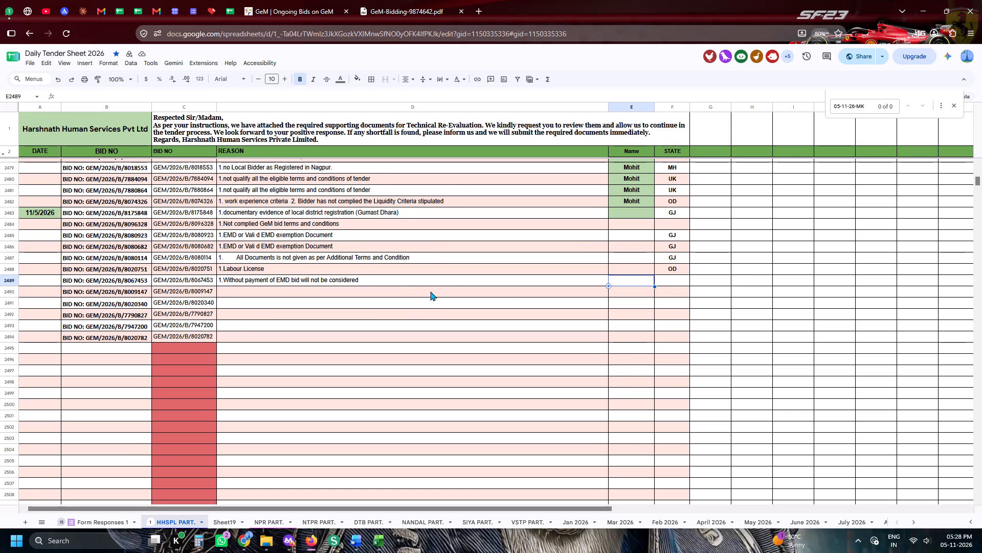
pyautogui.moveTo(639, 199); pyautogui.dragTo(639, 278)
pyautogui.hotkey('ctrl', 'd')
# Enter state GJ for GEM/2026/B/8067453 in the Daily Tender Sheet.
pyautogui.click(675, 283)
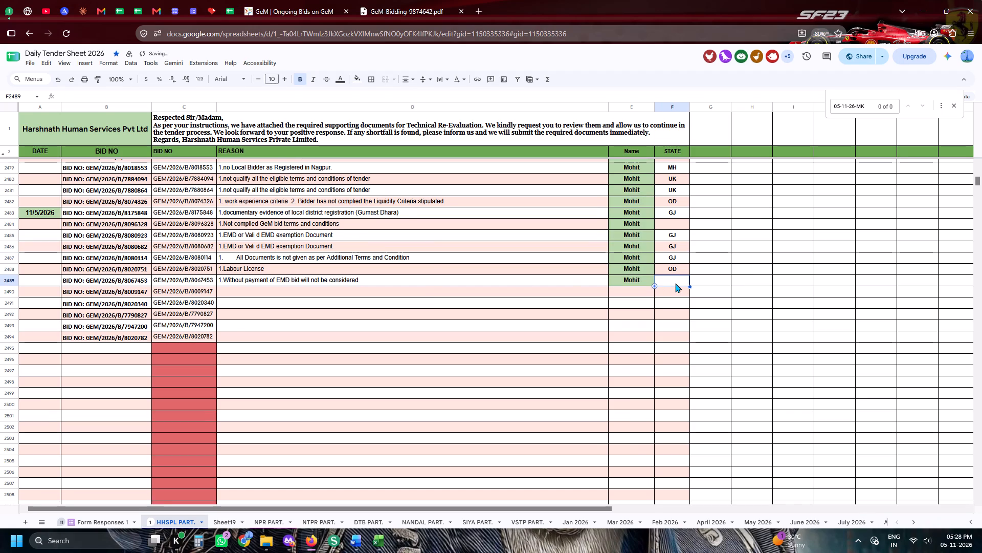
pyautogui.press('g')
pyautogui.press('j')
pyautogui.click(662, 348)
# Acknowledge the representation submission for GEM/2026/B/8067453 on GeM and return to the Daily Tender Sheet.
pyautogui.moveTo(180, 295); pyautogui.dragTo(180, 306)
pyautogui.click(555, 294)
pyautogui.click(557, 298)
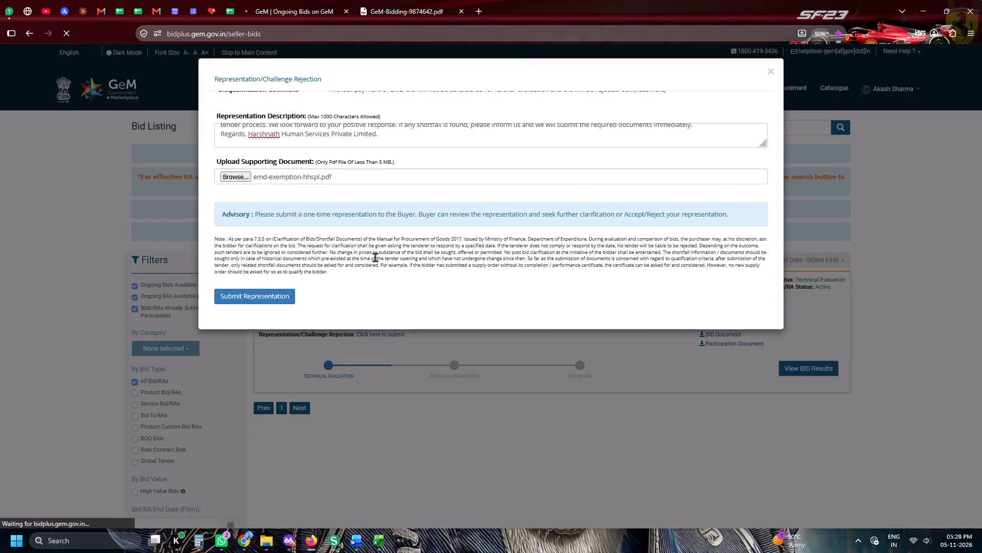
pyautogui.click(224, 0)
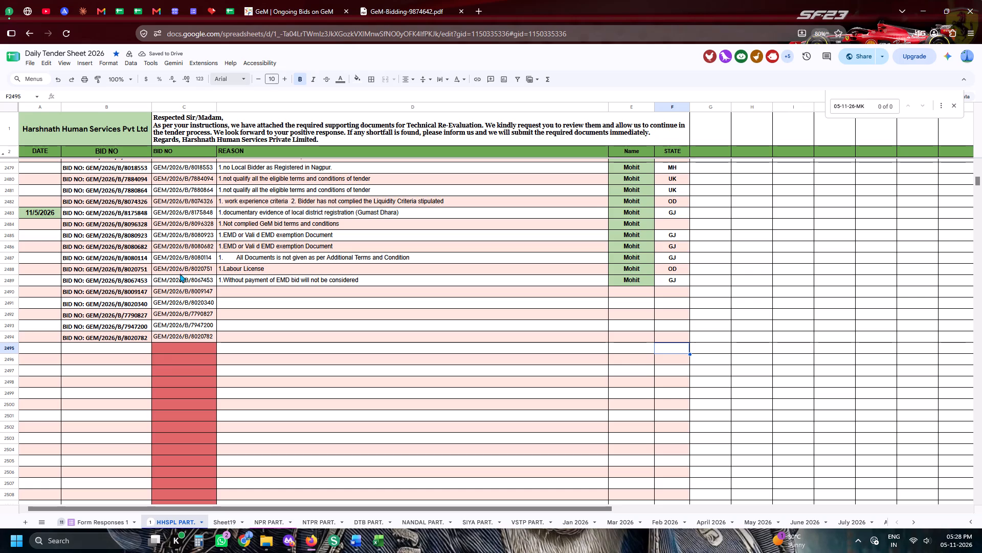